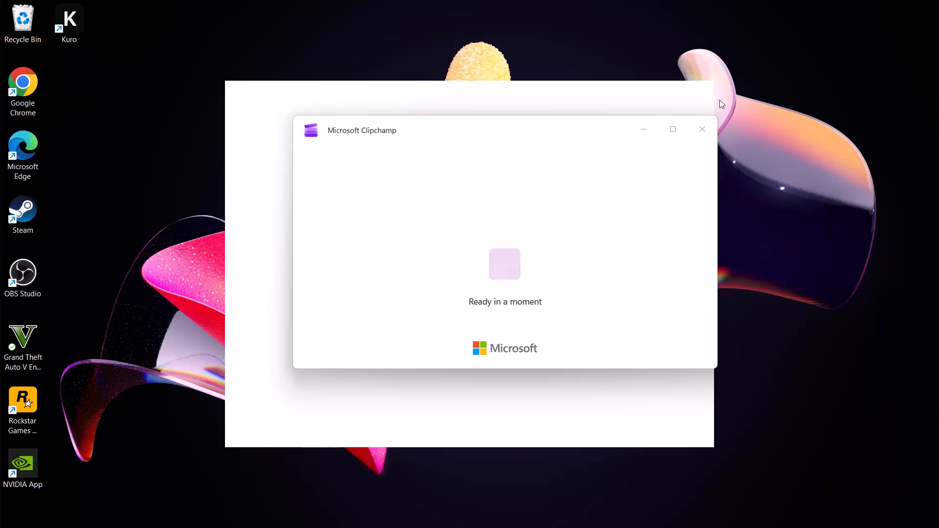
Open the existing project named Video Project from the saved videos.
left_click(668, 135)
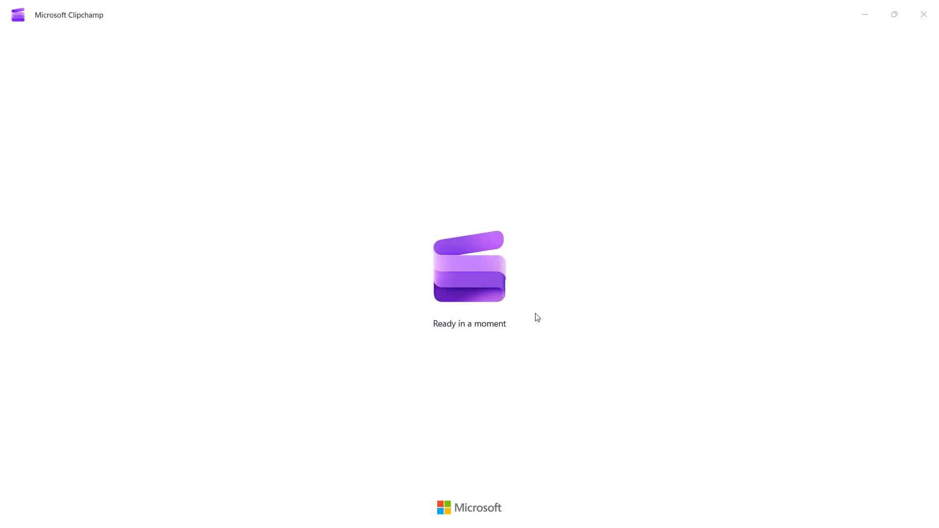
key("F17")
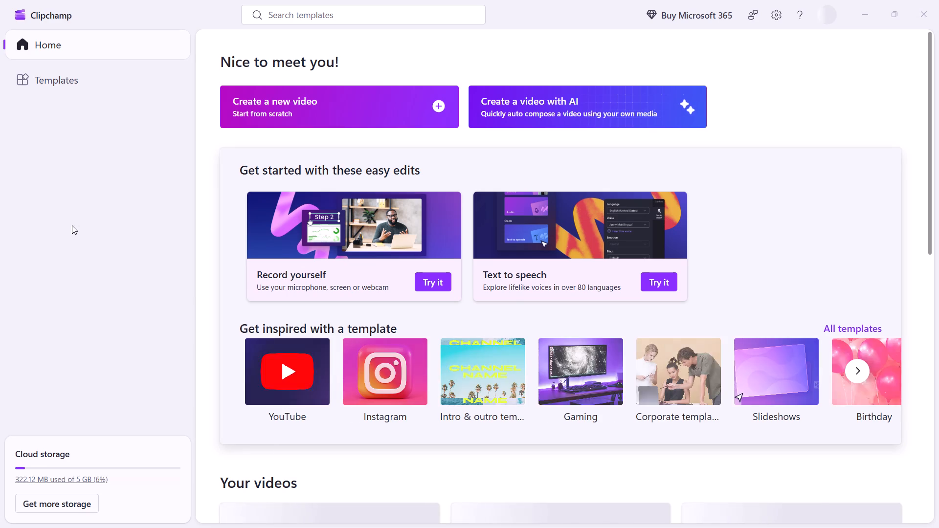
scroll(462, 238, "down", 4)
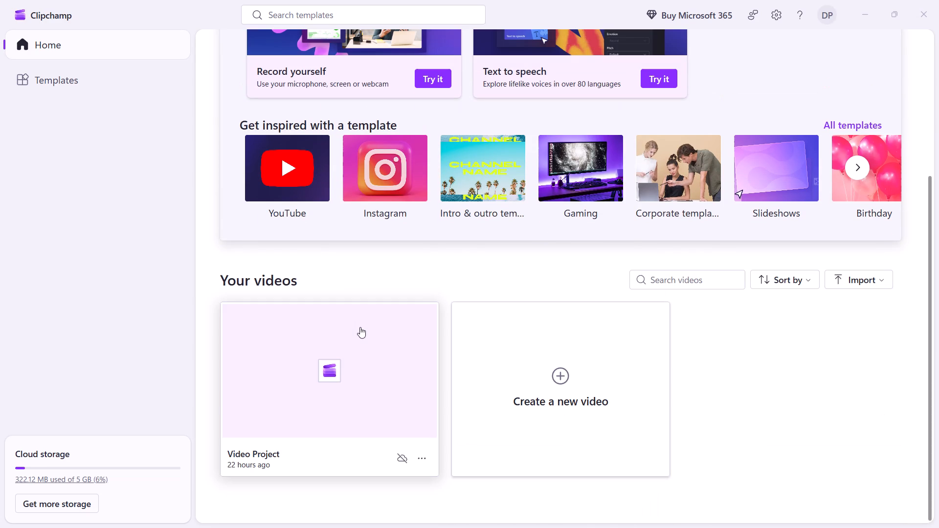
left_click(382, 349)
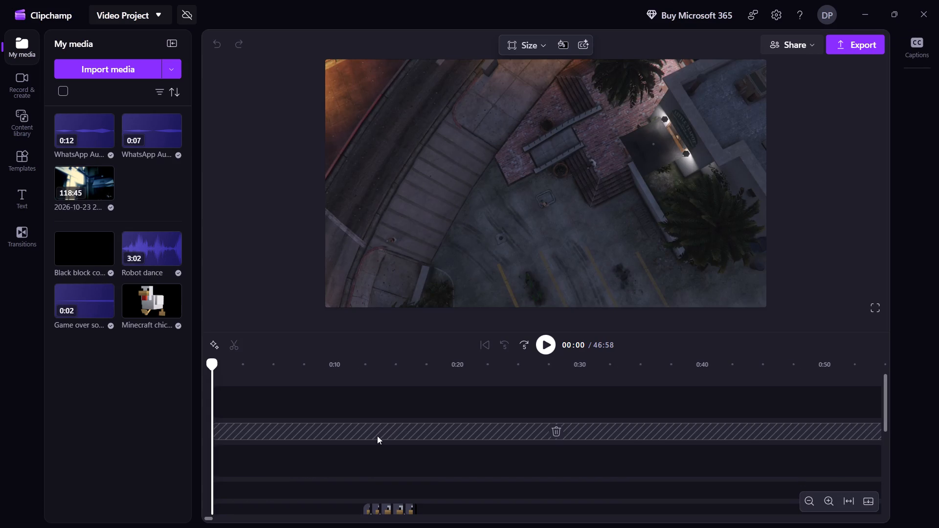
Play back the final seconds of the project's timeline to review how the video ends.
scroll(380, 436, "down", 5)
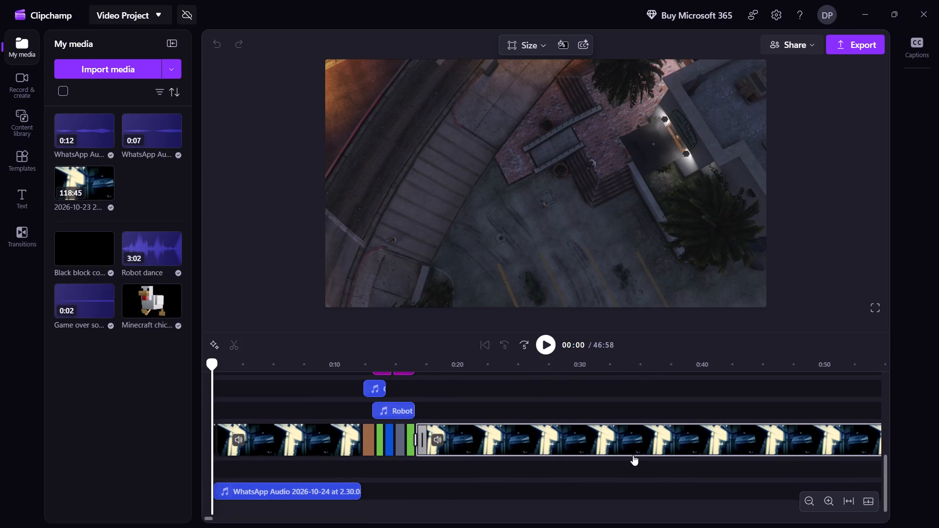
key("ctrl+Right")
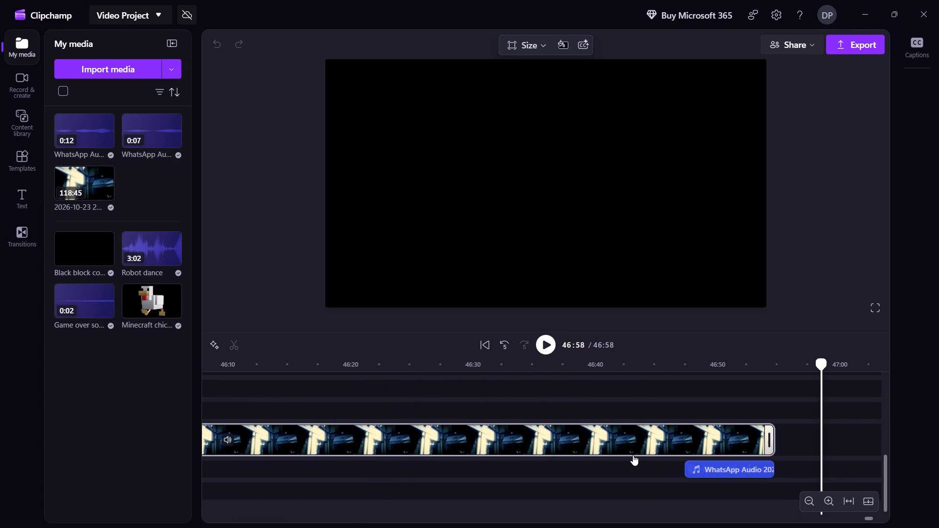
key("Left")
key("Left")
key("Left")
key("Left")
key("Left")
key("Left")
key("Left")
key("Left")
key("Left")
key("Left")
key("Left")
key("Left")
key("Left")
key("Left")
key("Left")
key("Left")
key("Left")
key("Left")
key("Left")
key("Left")
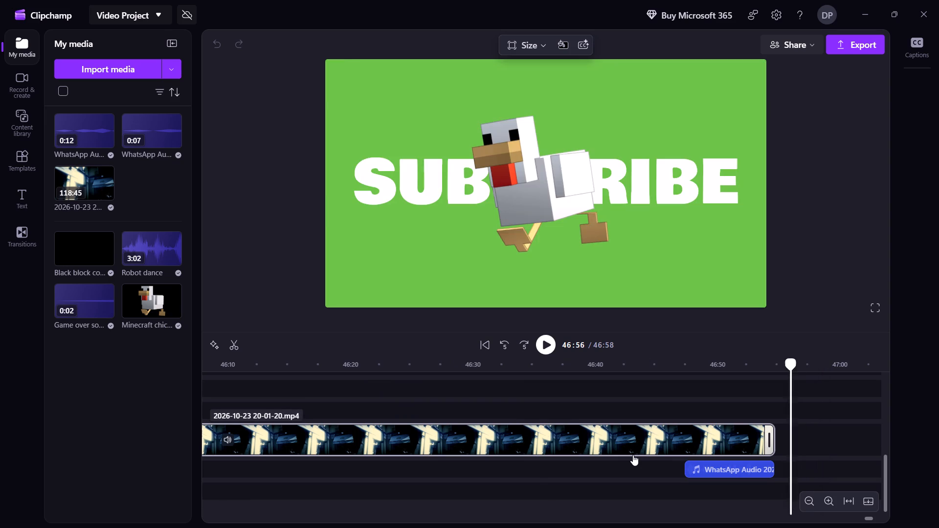
key("space")
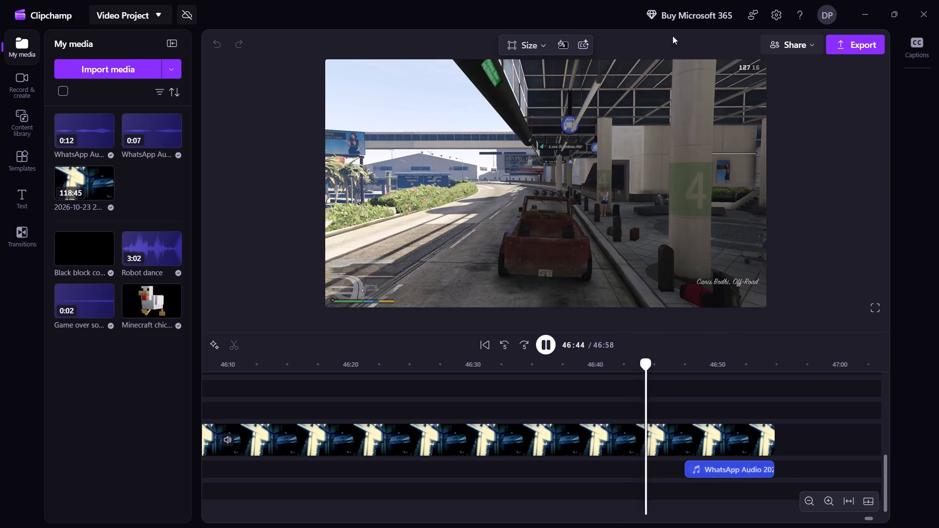
left_click_drag(575, 215, 581, 216)
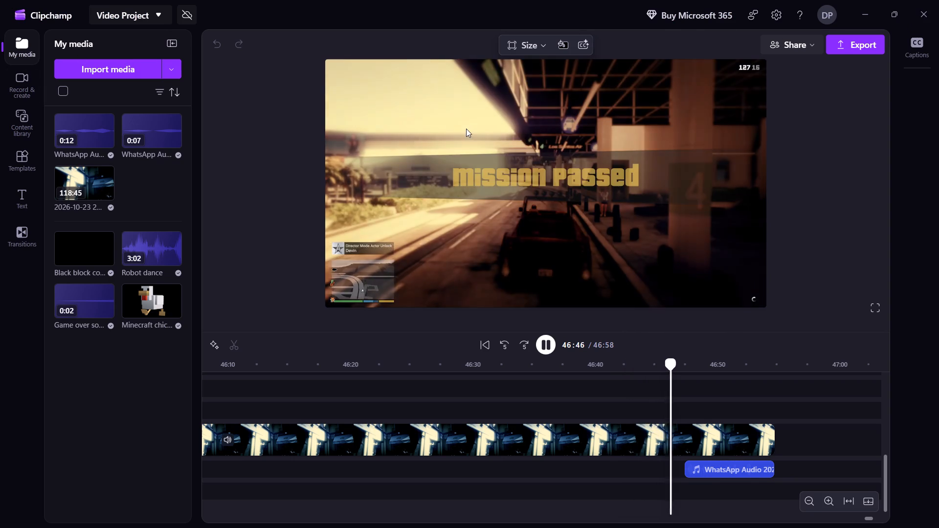
left_click(466, 129)
left_click(466, 129)
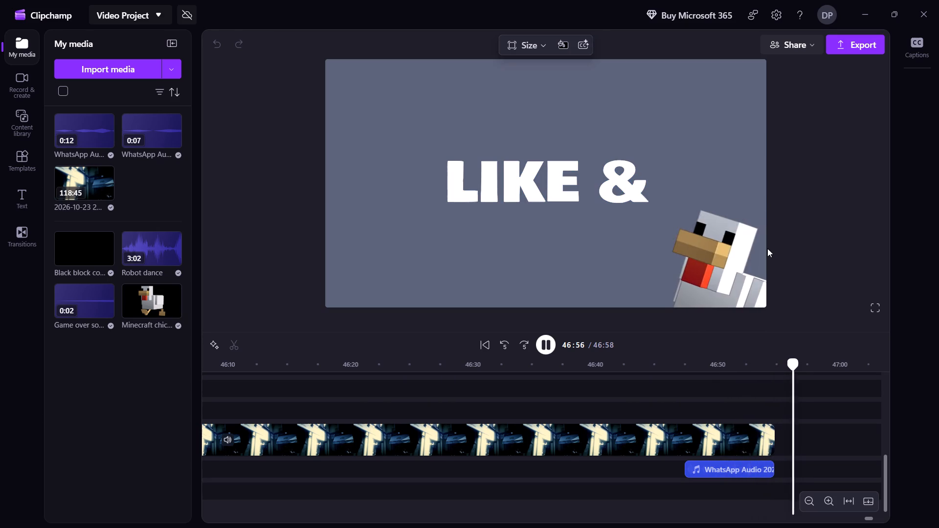
key("space")
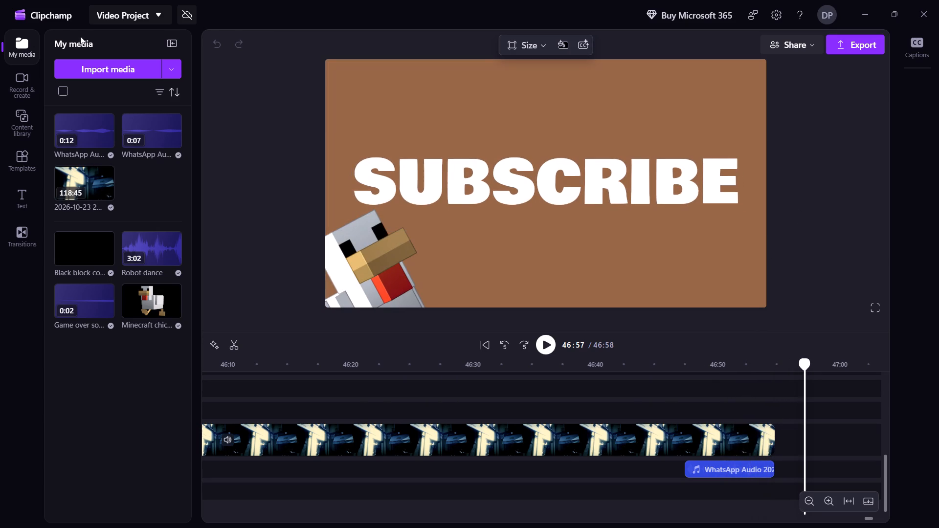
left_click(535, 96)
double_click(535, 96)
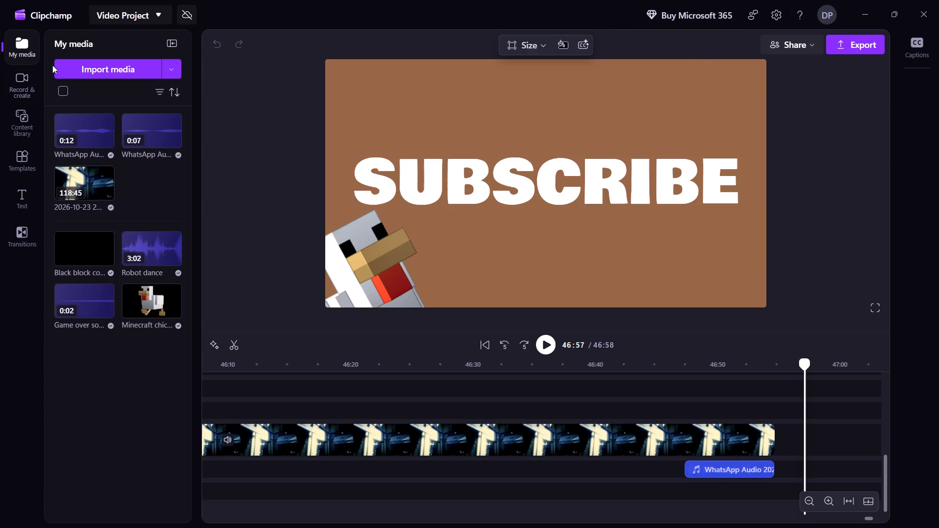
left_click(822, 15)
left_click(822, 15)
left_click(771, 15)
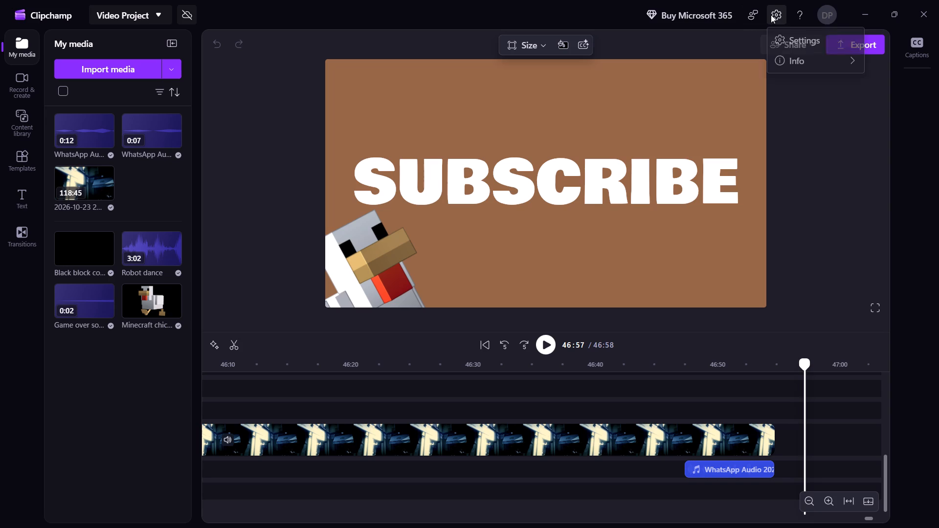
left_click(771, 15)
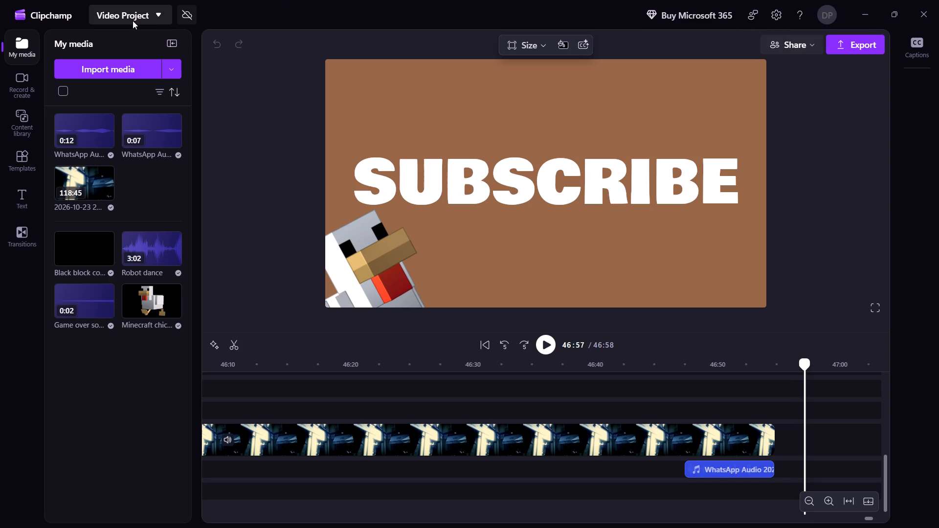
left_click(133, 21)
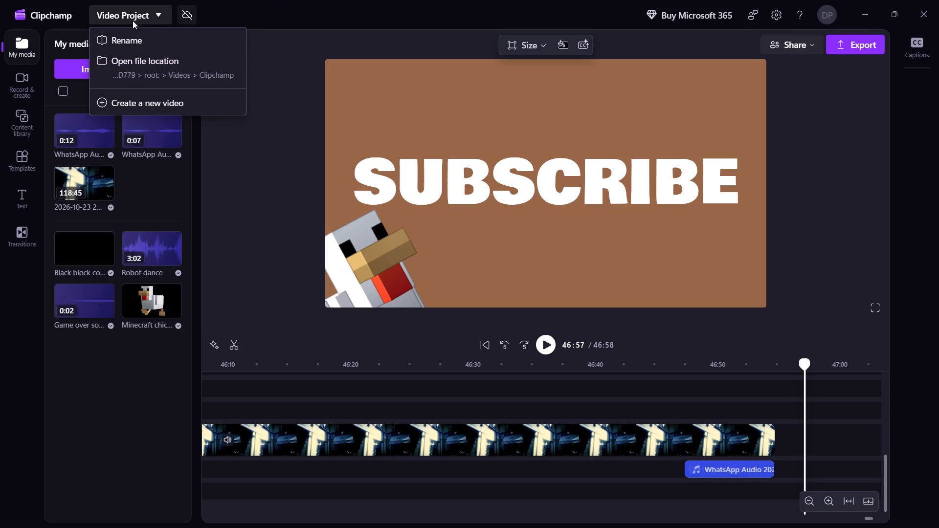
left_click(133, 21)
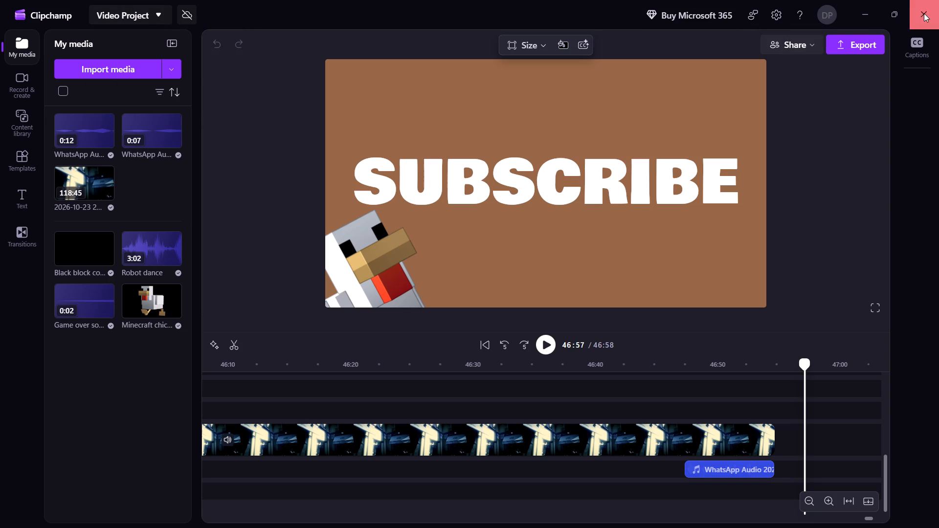
Close the open project's editor and relaunch Clipchamp in a maximized window.
left_click(924, 13)
left_click(623, 509)
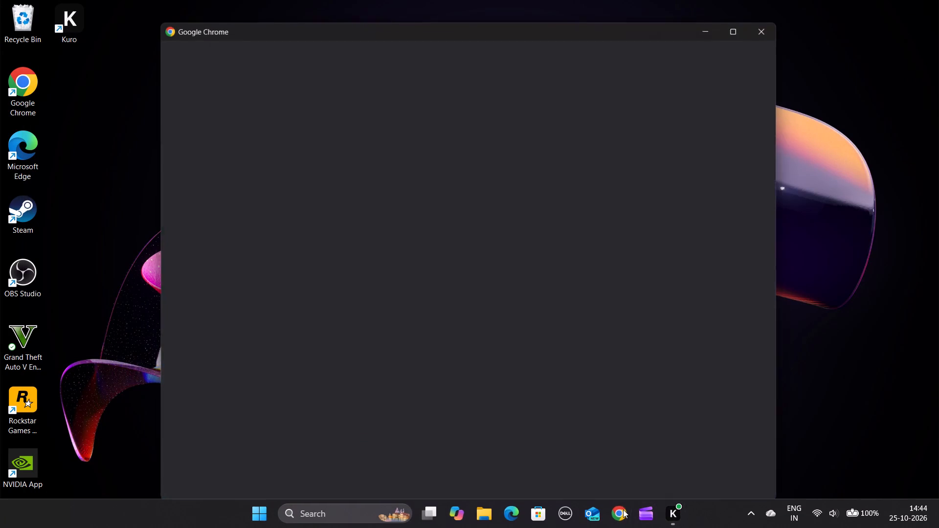
left_click(760, 31)
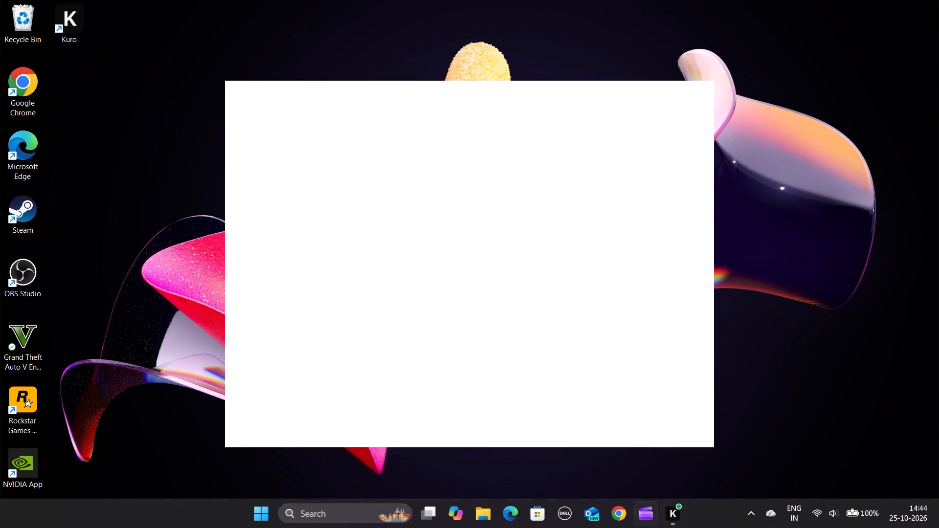
left_click(642, 501)
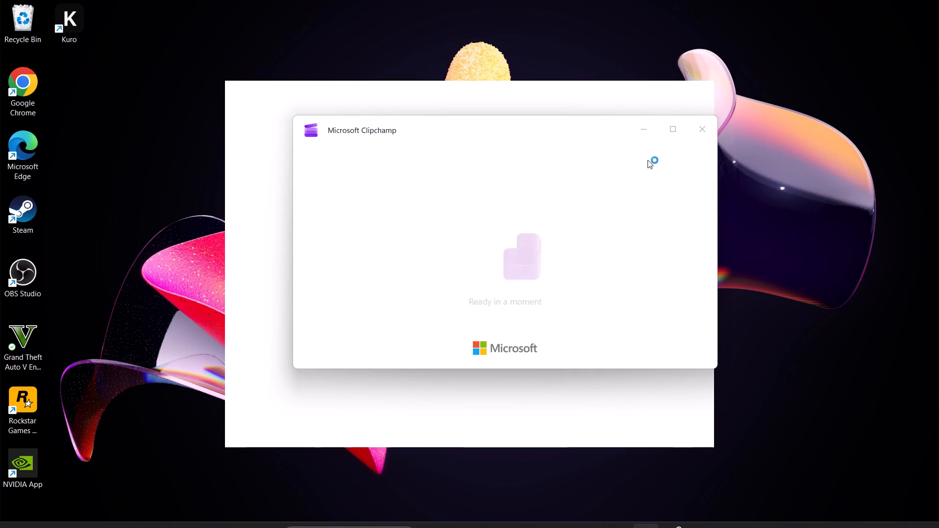
left_click(668, 128)
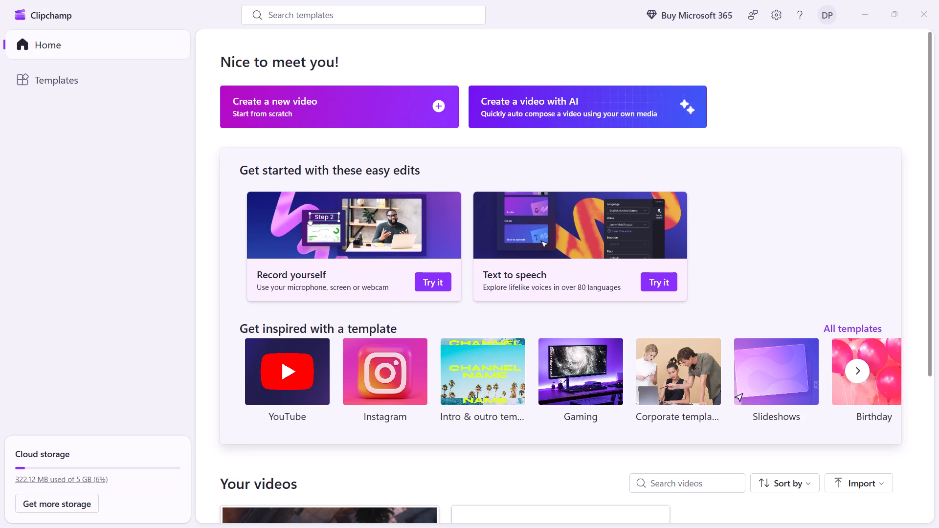
Create a new video project from scratch.
scroll(309, 334, "down", 3)
scroll(423, 242, "up", 7)
left_click(410, 108)
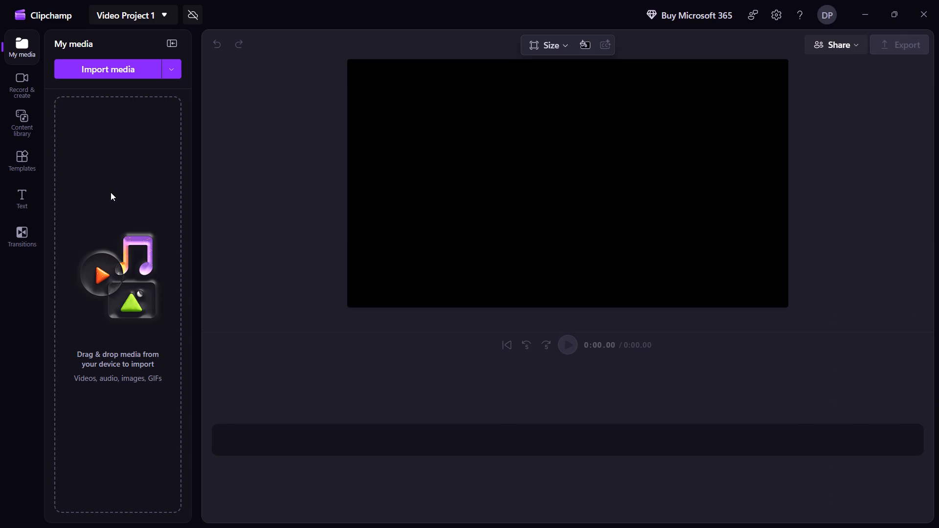
left_click(84, 76)
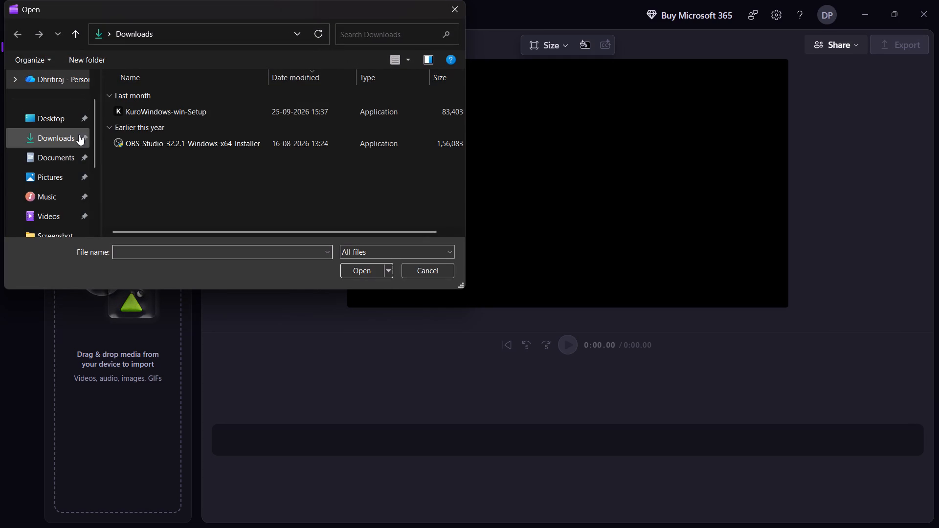
scroll(61, 101, "down", 2)
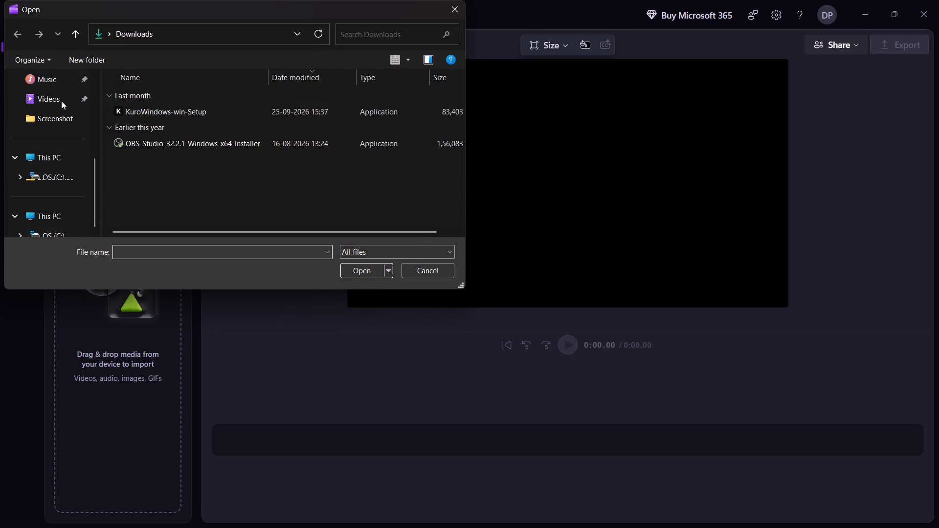
scroll(61, 101, "up", 2)
scroll(61, 101, "down", 1)
left_click(49, 151)
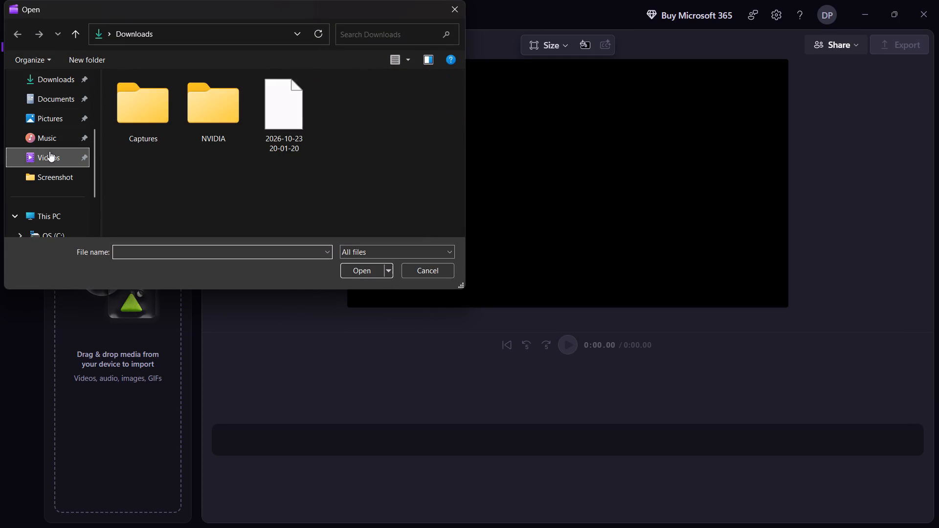
double_click(274, 121)
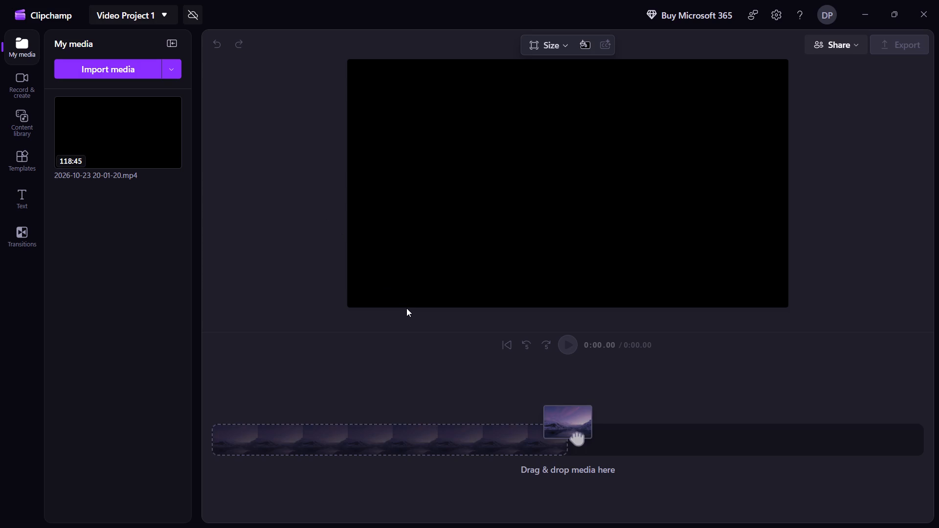
left_click_drag(113, 118, 256, 395)
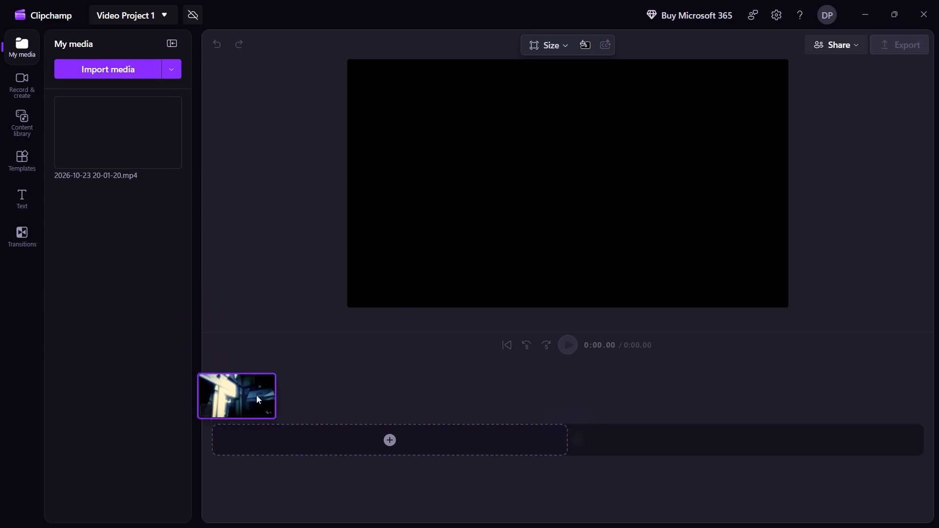
left_click_drag(256, 395, 314, 419)
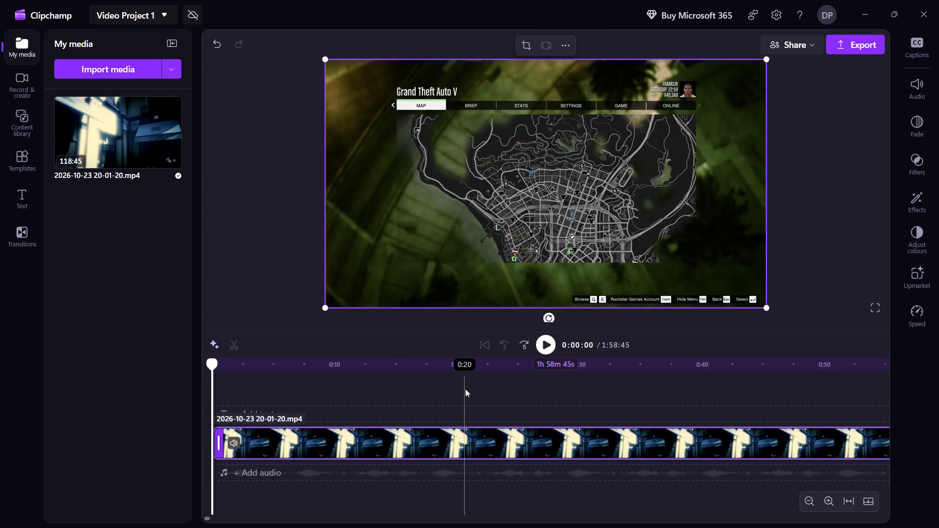
Split the recording at 1:11:02, where the red truck stands before the gate barrier.
key("Right")
scroll(465, 389, "up", 1)
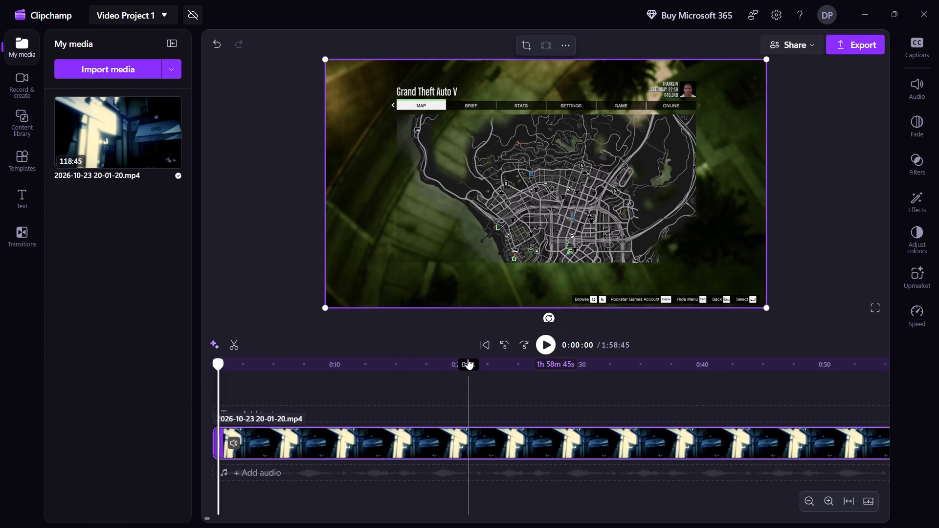
scroll(504, 410, "down", 20, "shift")
scroll(504, 410, "down", 3, "shift")
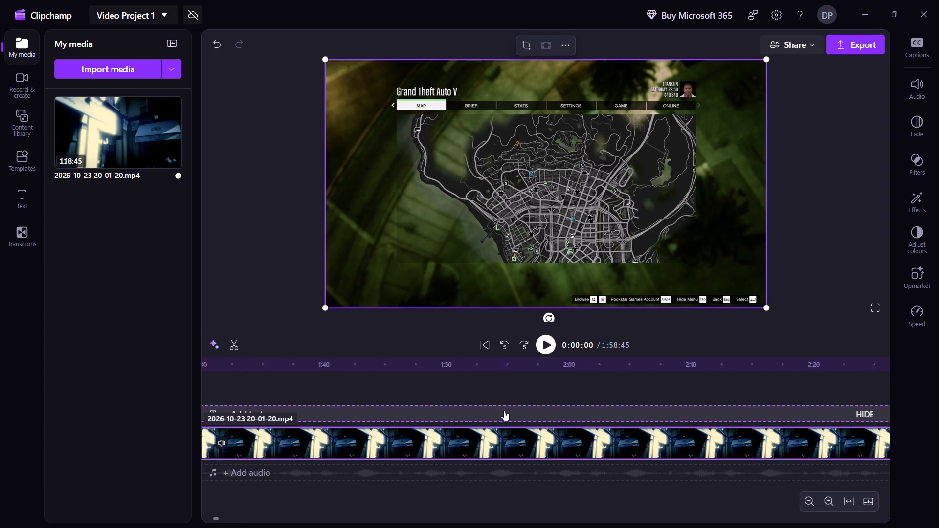
scroll(504, 410, "down", 20, "shift")
scroll(504, 410, "down", 11, "shift")
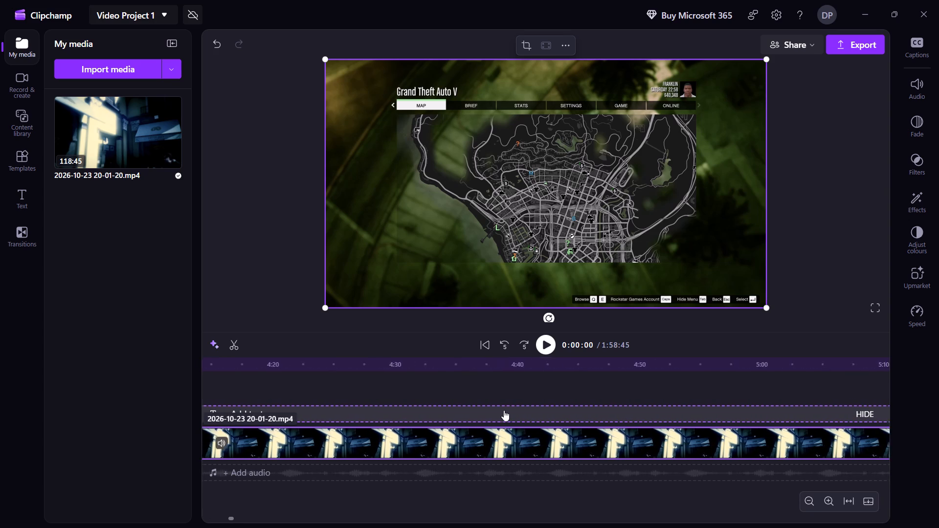
scroll(504, 410, "down", 20, "shift")
scroll(504, 410, "down", 3, "shift")
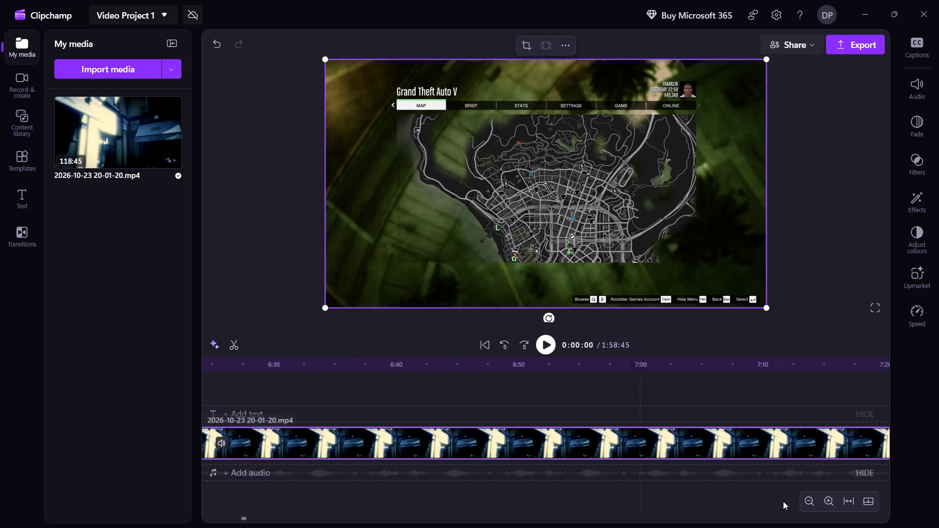
triple_click(837, 446)
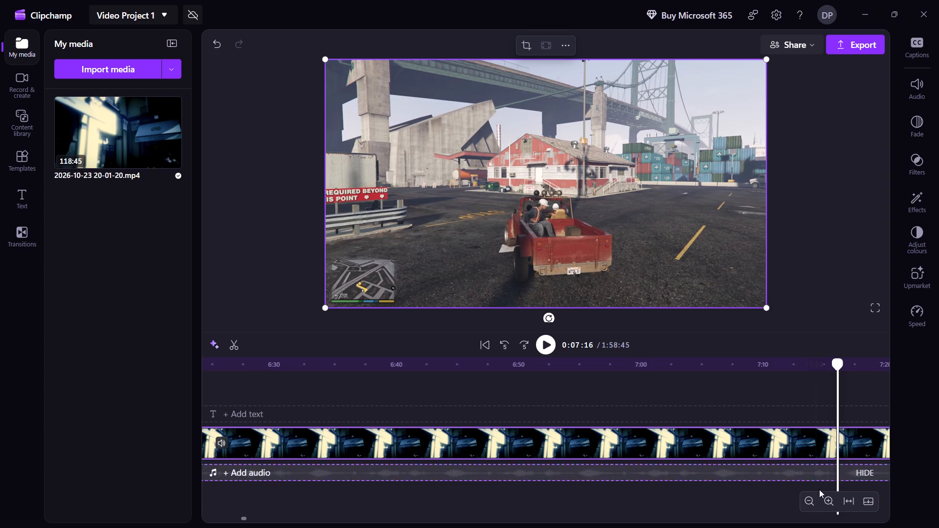
triple_click(808, 499)
triple_click(808, 499)
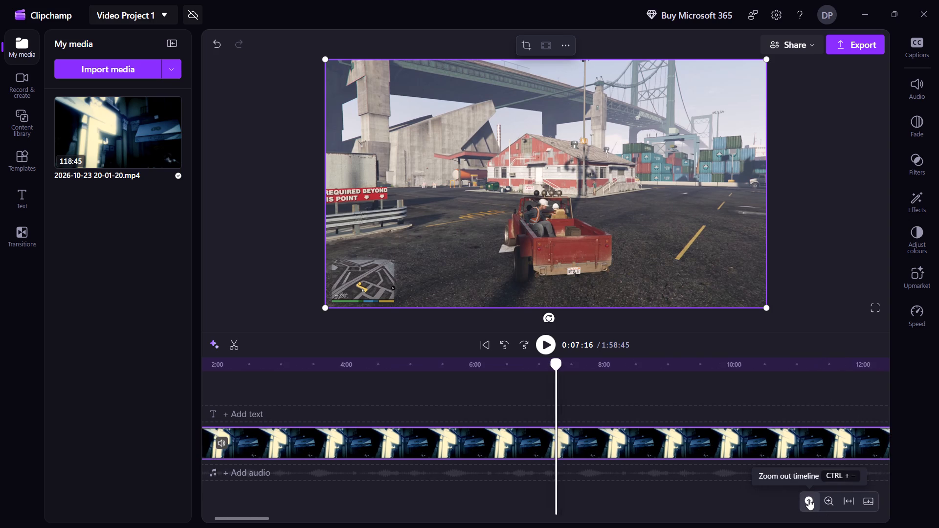
triple_click(808, 499)
double_click(808, 499)
left_click(808, 499)
triple_click(808, 499)
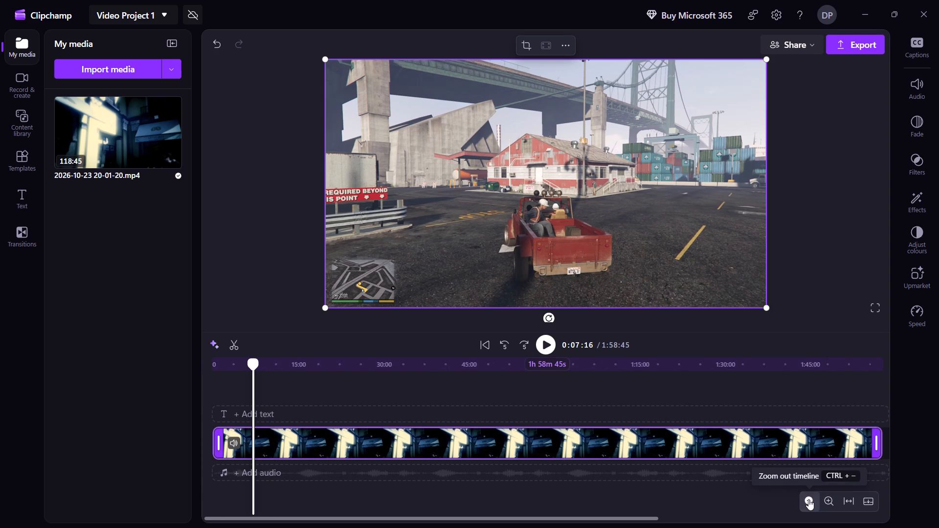
left_click(808, 499)
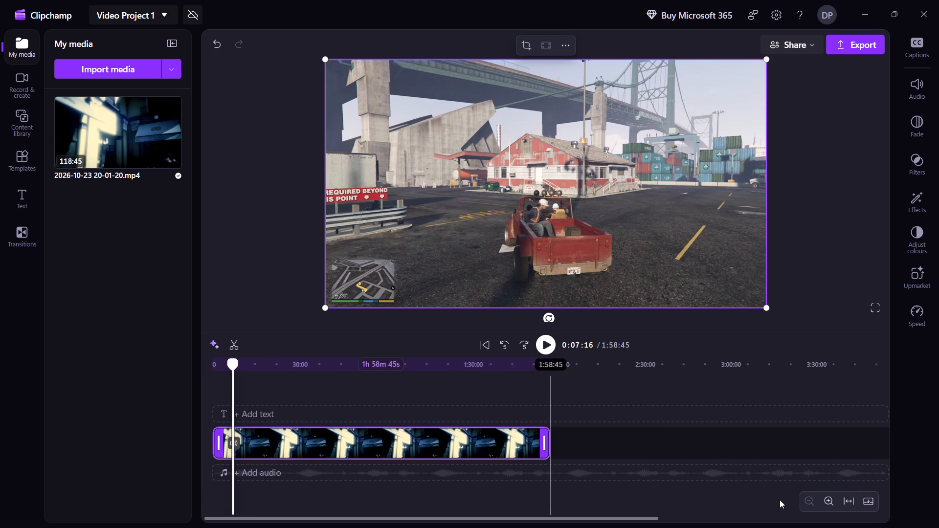
double_click(414, 440)
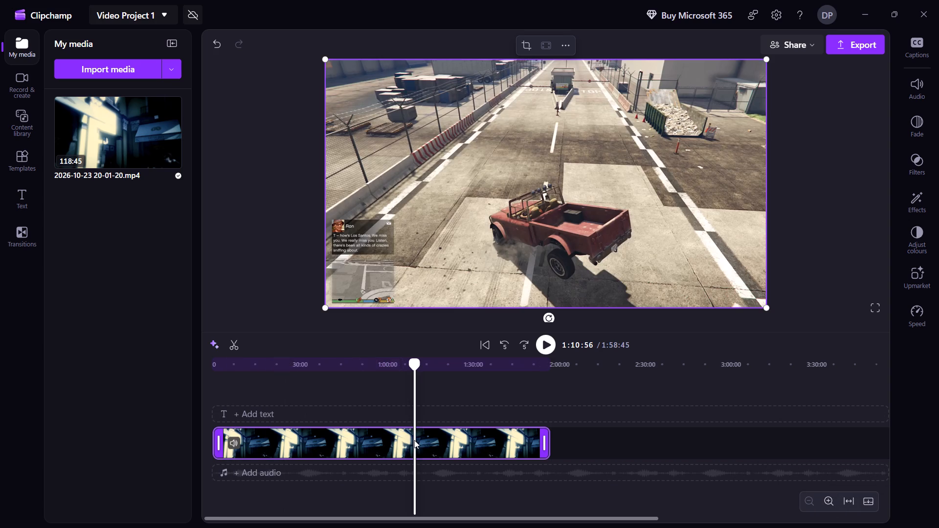
key("space")
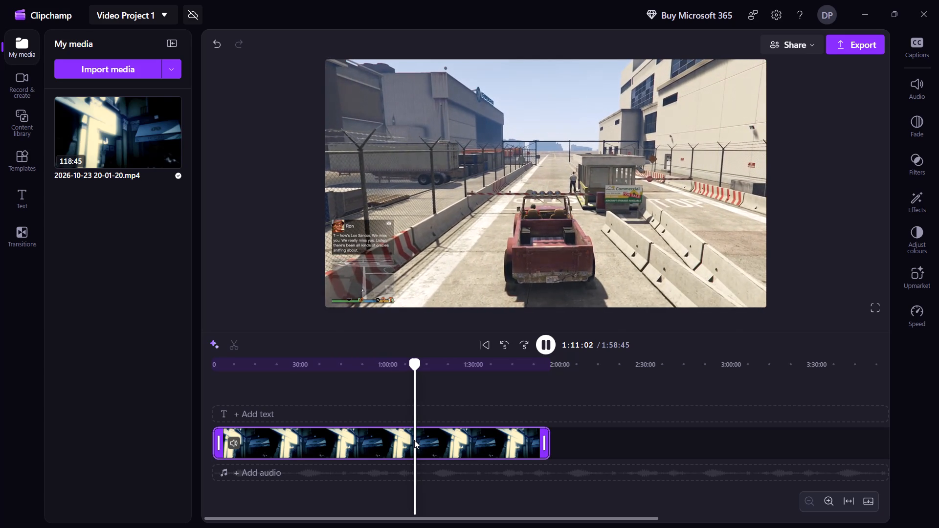
key("space")
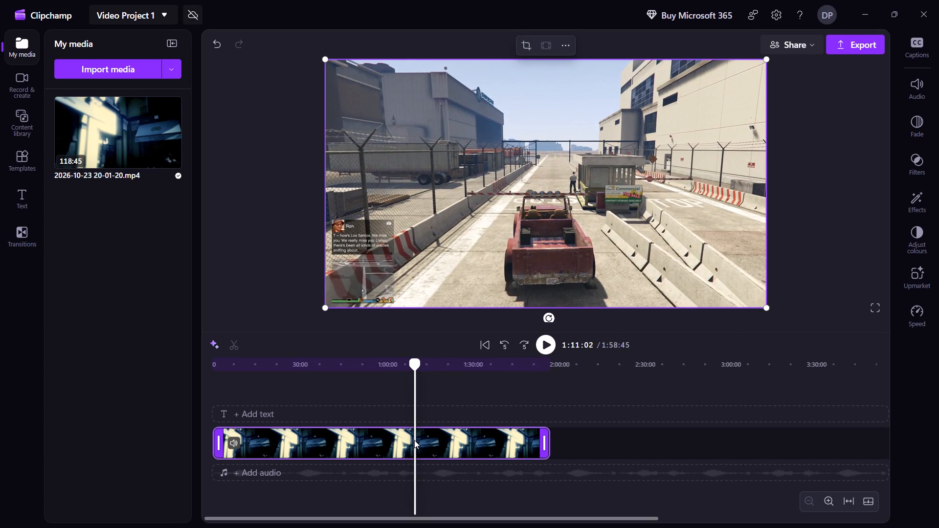
key("s")
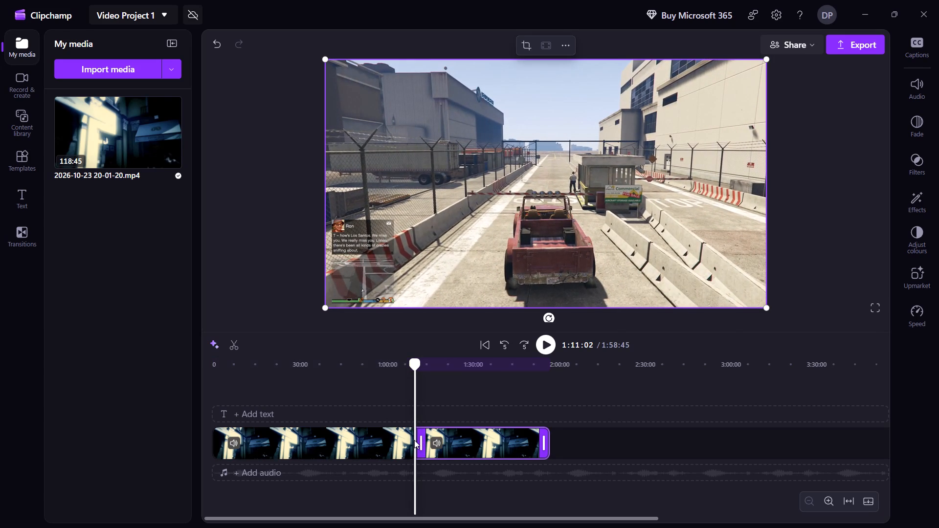
Delete the portion before the split and close the gap so the remaining clip starts the timeline.
left_click(350, 440)
right_click(350, 440)
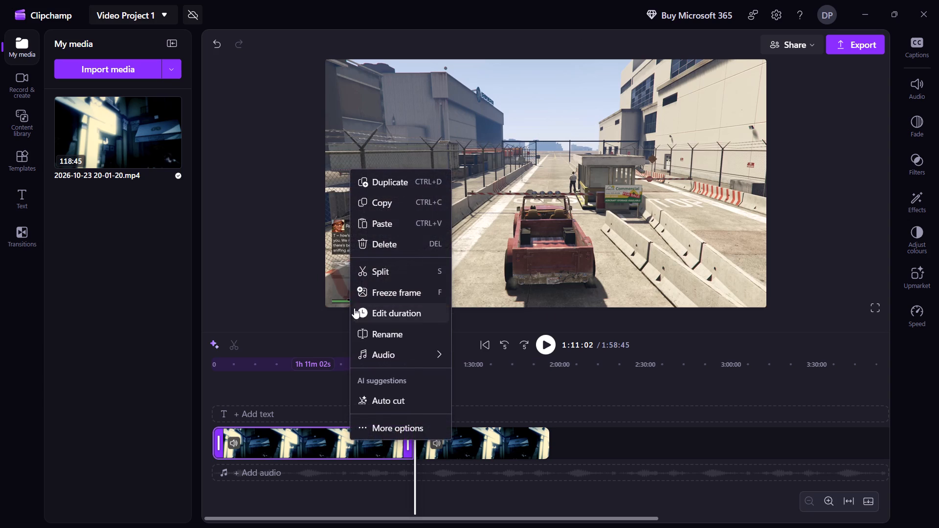
left_click(410, 246)
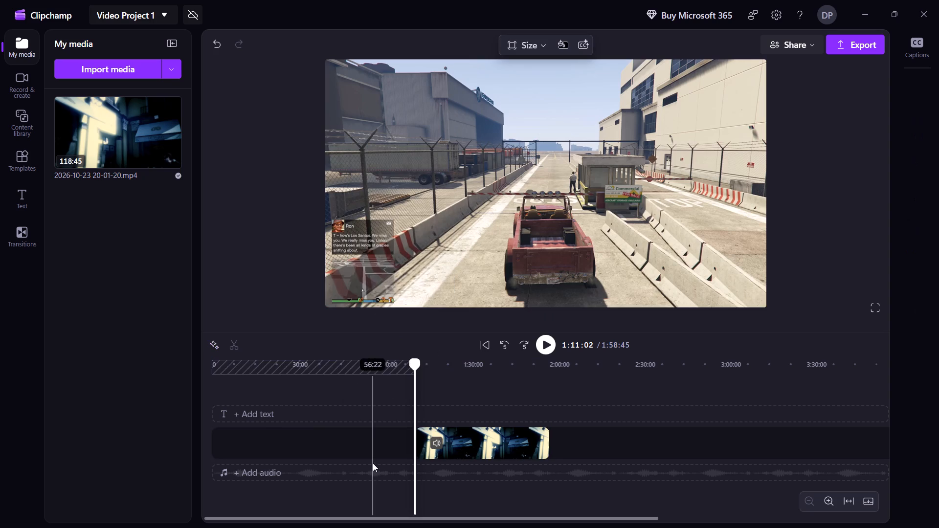
left_click(315, 445)
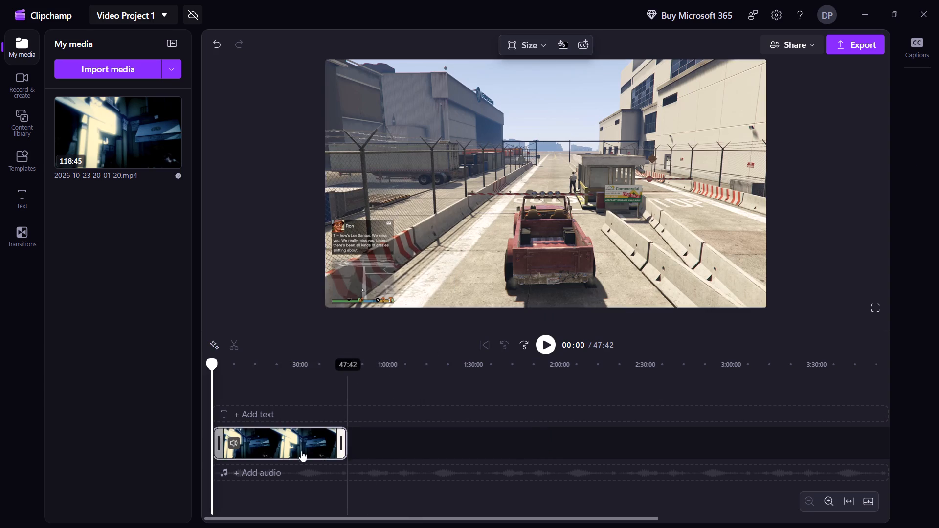
Play the opening seconds of the remaining clip on a finer timeline scale and pause at 00:04.
triple_click(827, 495)
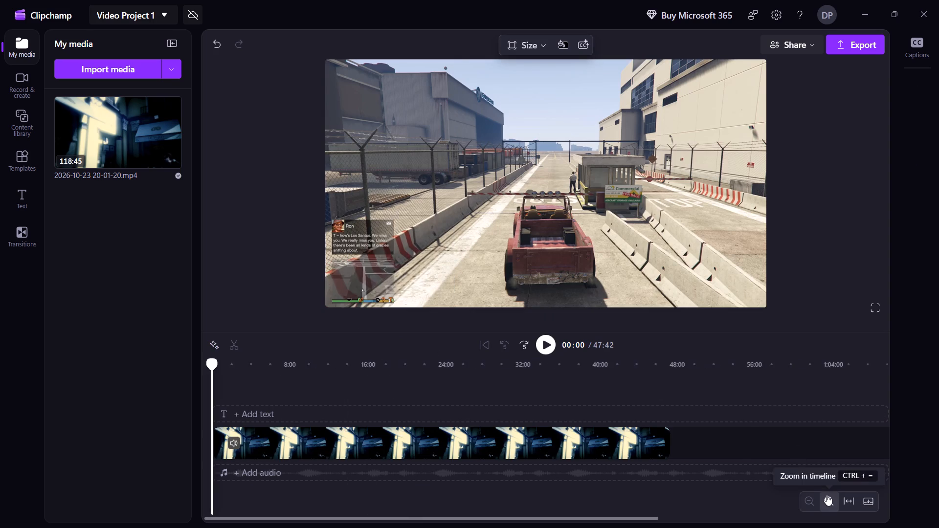
left_click(827, 495)
triple_click(827, 495)
double_click(827, 495)
double_click(827, 495)
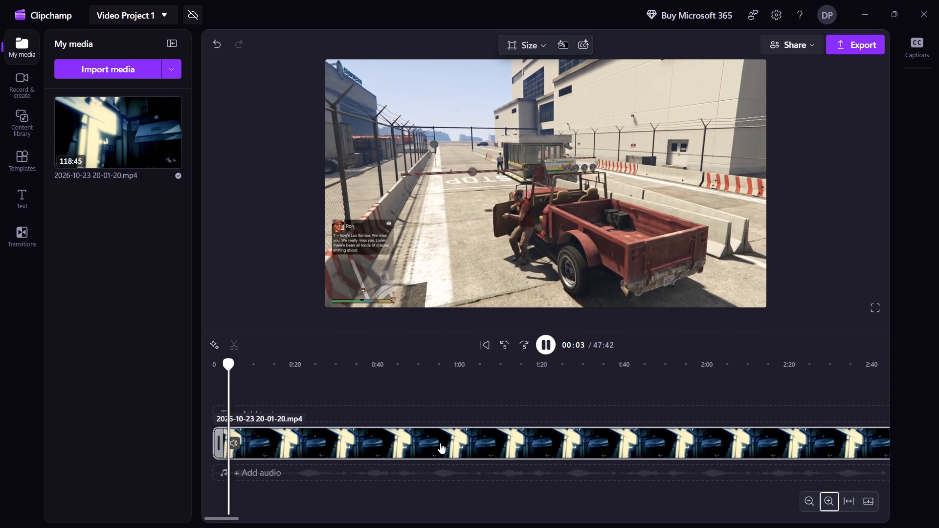
key("space")
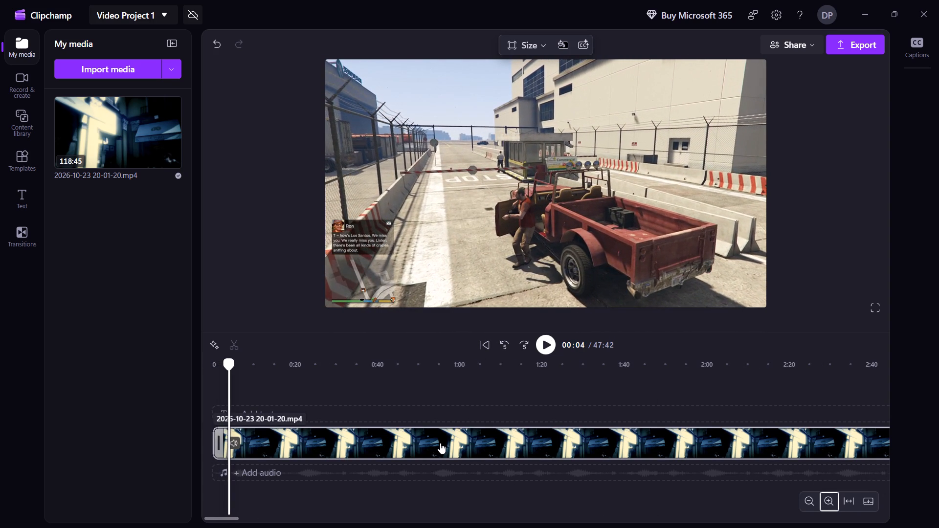
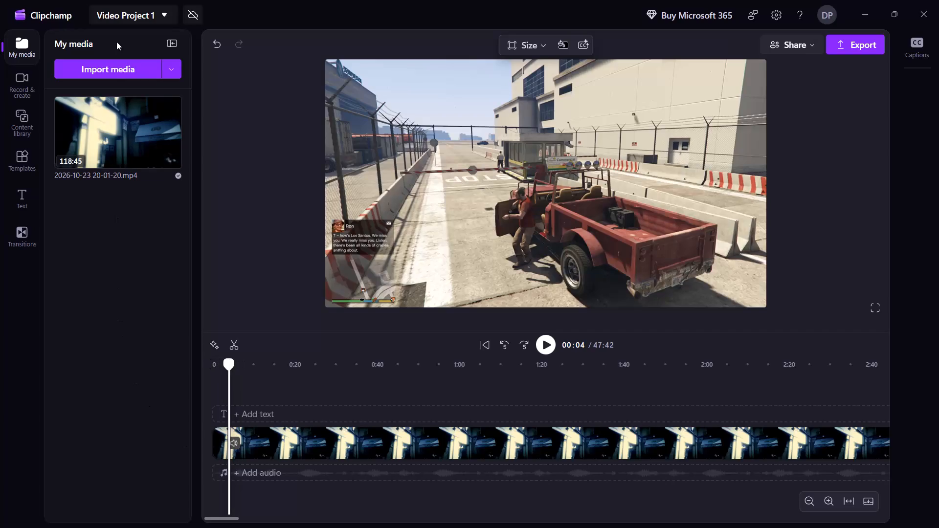
Import the two WhatsApp Audio recordings dated 2026-10-25 from the Downloads folder into the project media.
left_click(126, 76)
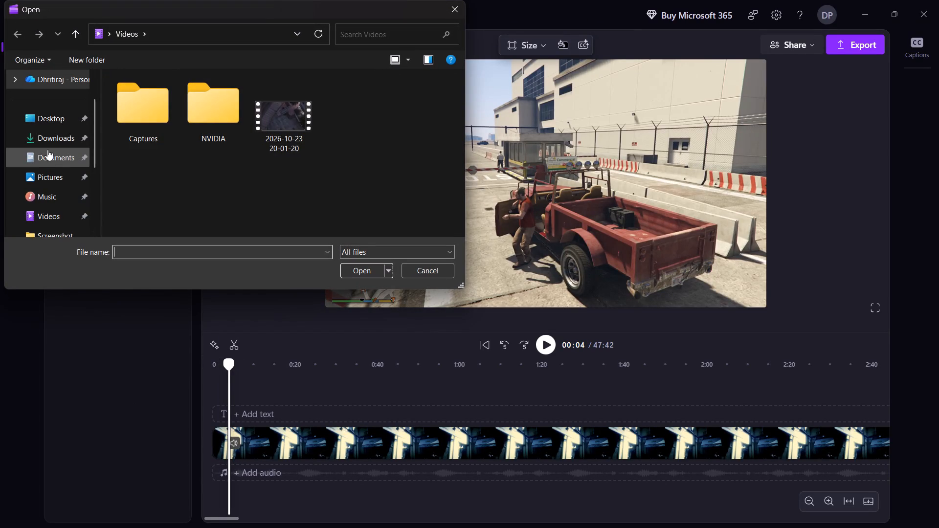
left_click(59, 141)
double_click(181, 108)
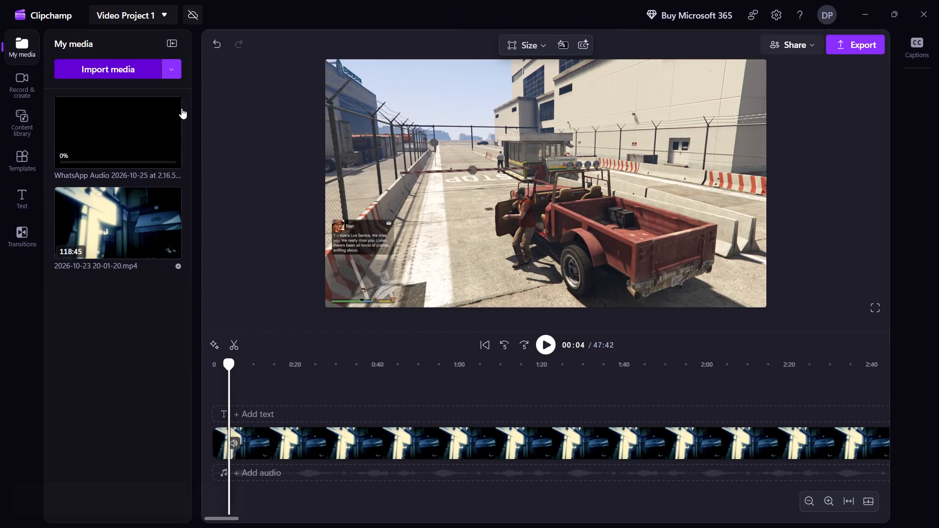
left_click(100, 65)
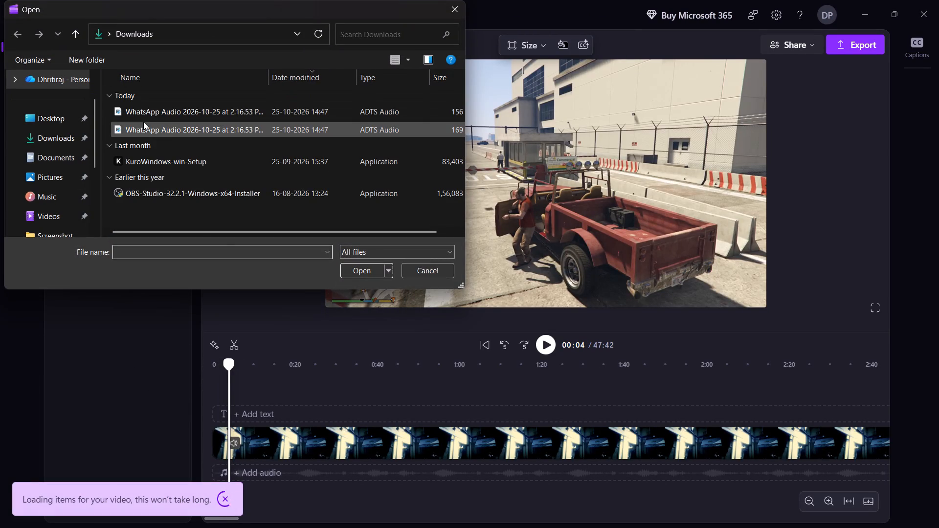
double_click(143, 122)
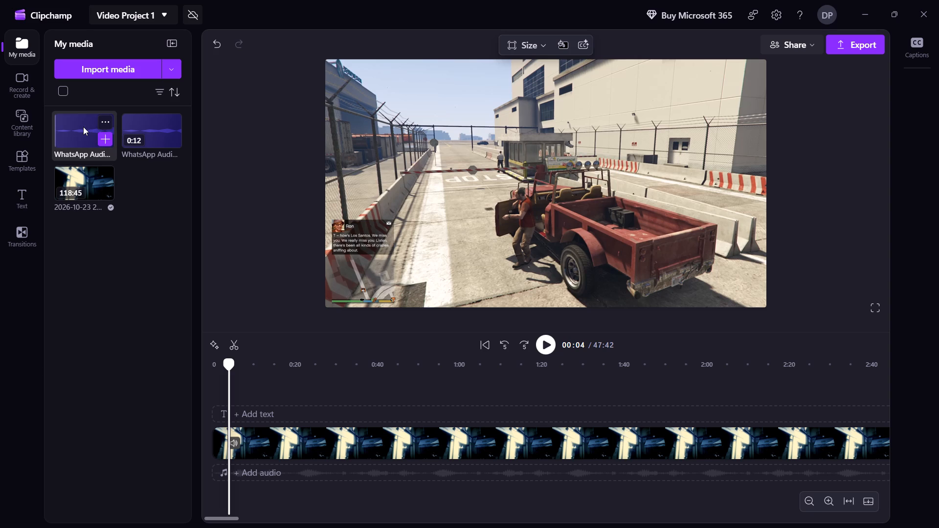
Place the 0:13 WhatsApp audio clip on the audio track beneath the video, aligned with the timeline start.
left_click_drag(83, 127, 252, 473)
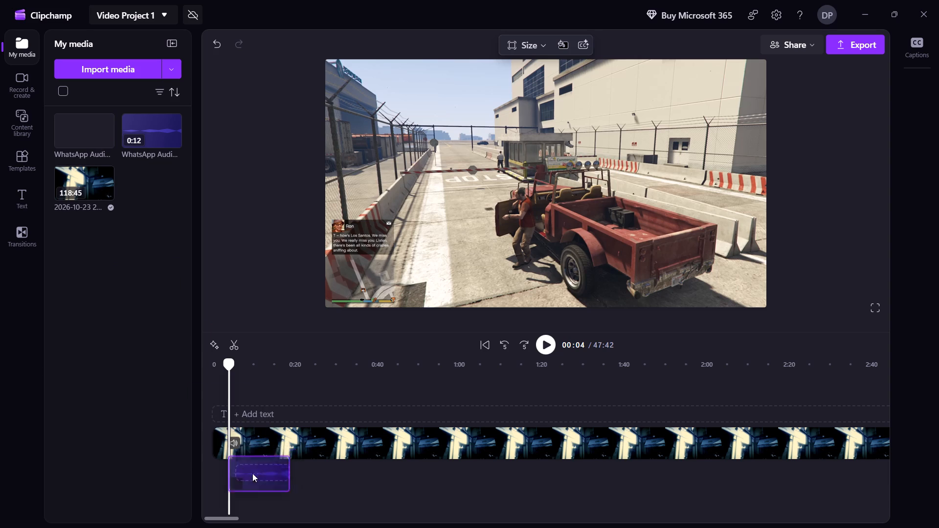
left_click_drag(252, 473, 219, 472)
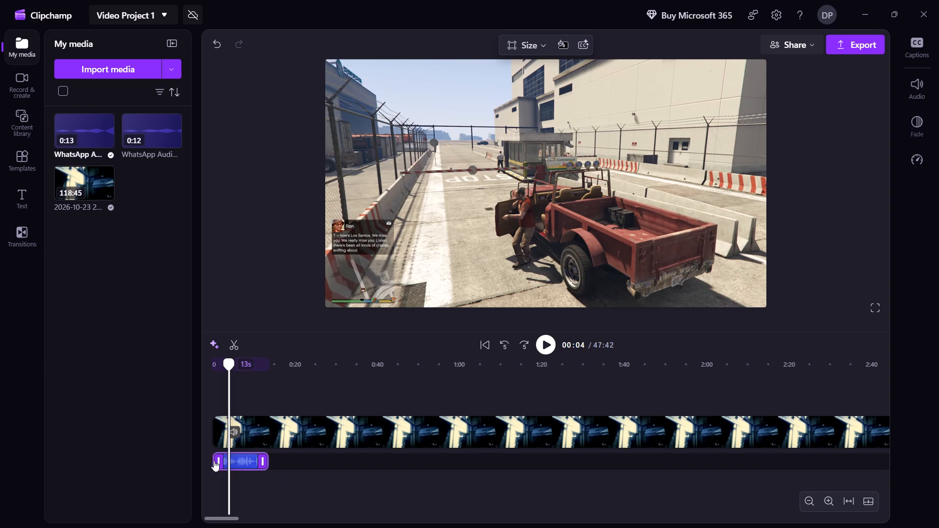
Play the video with the added audio from the beginning and pause at 00:03.
key("Left")
key("Left")
key("Left")
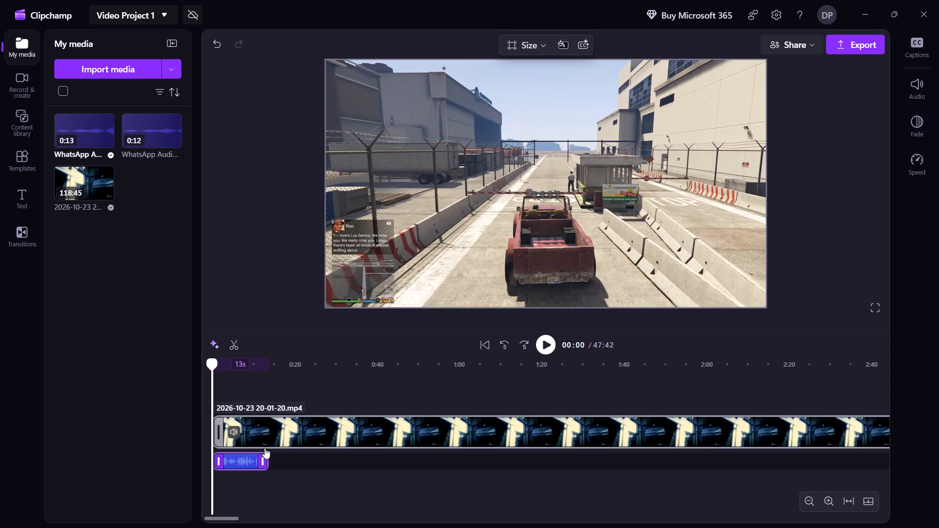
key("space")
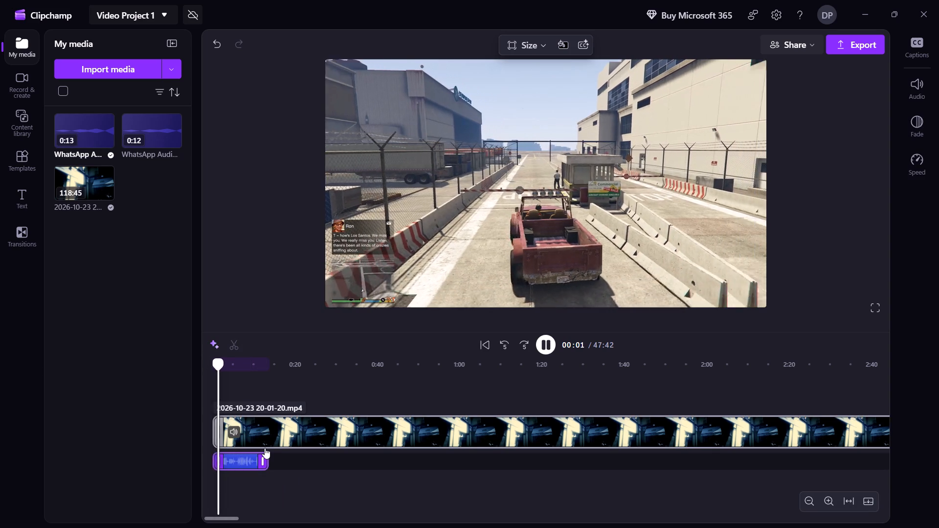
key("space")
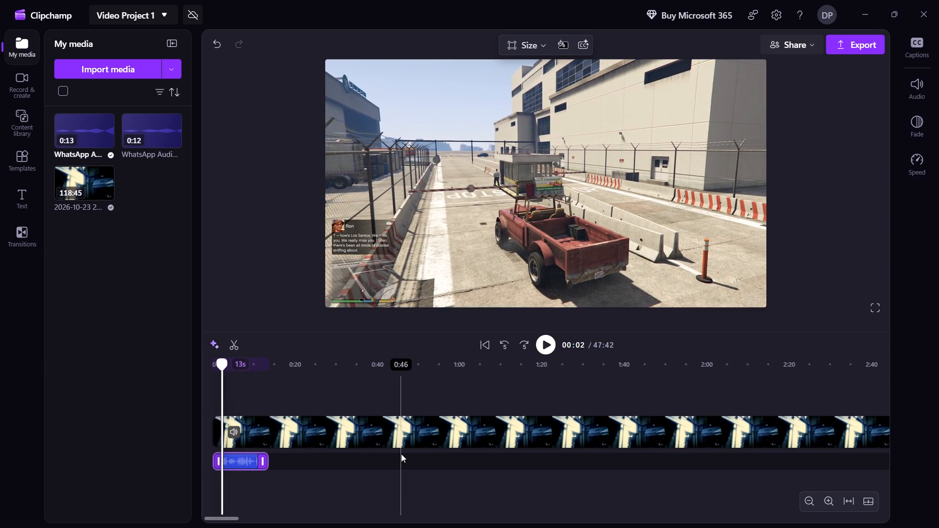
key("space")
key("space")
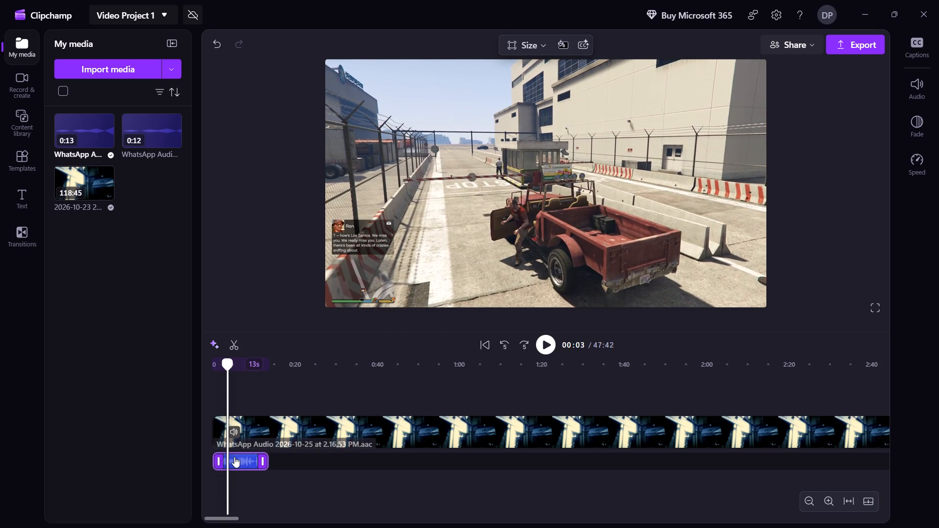
Move the WhatsApp audio clip later along the timeline, past 0:05, checking its start against the playing footage.
left_click_drag(234, 457, 255, 462)
key("space")
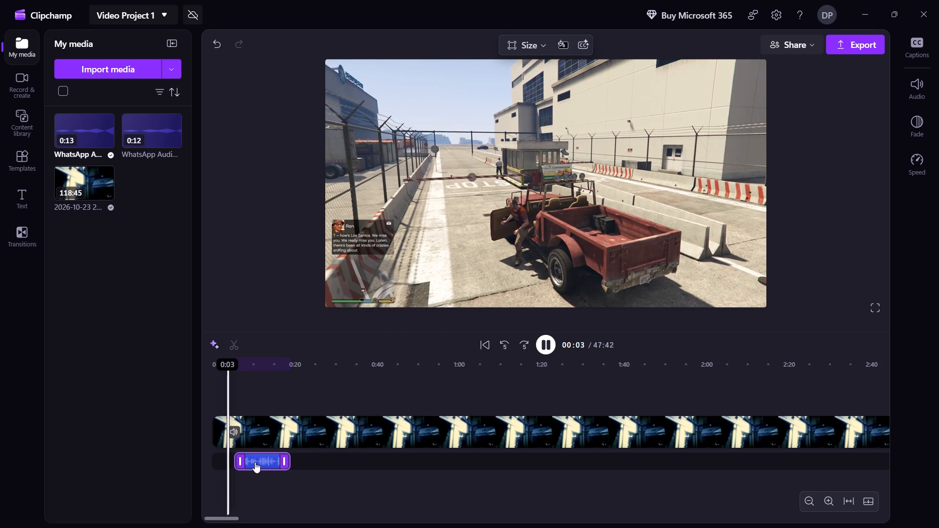
key("space")
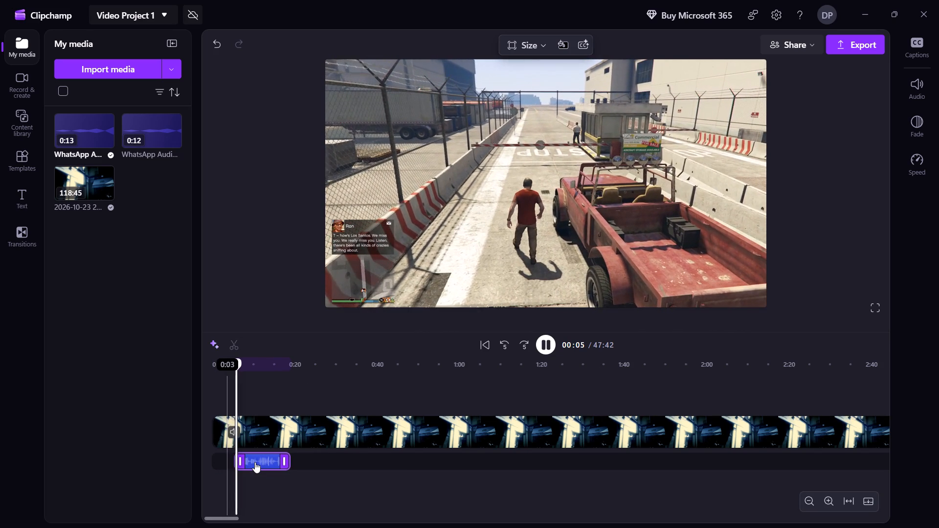
left_click_drag(258, 457, 267, 457)
Preview the footage with the audio clip up to 00:21, and split the recording at 00:06, before the audio clip starts.
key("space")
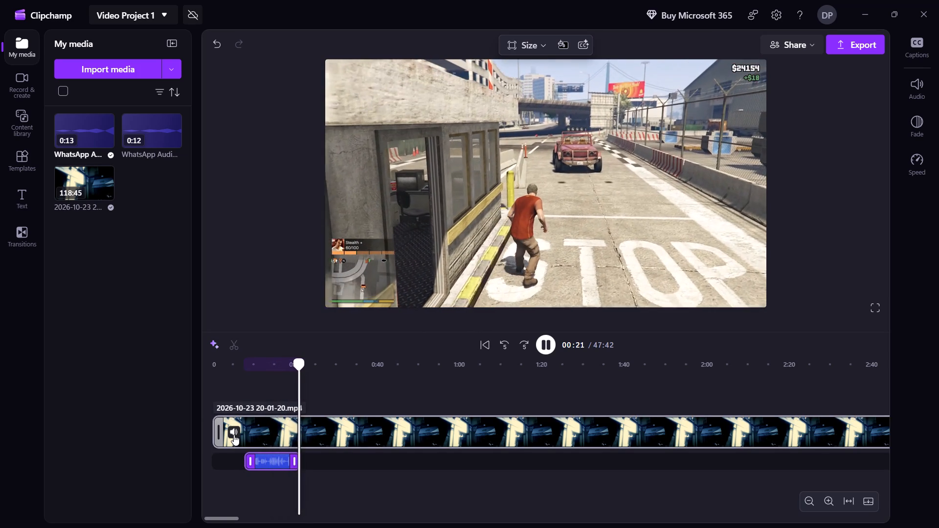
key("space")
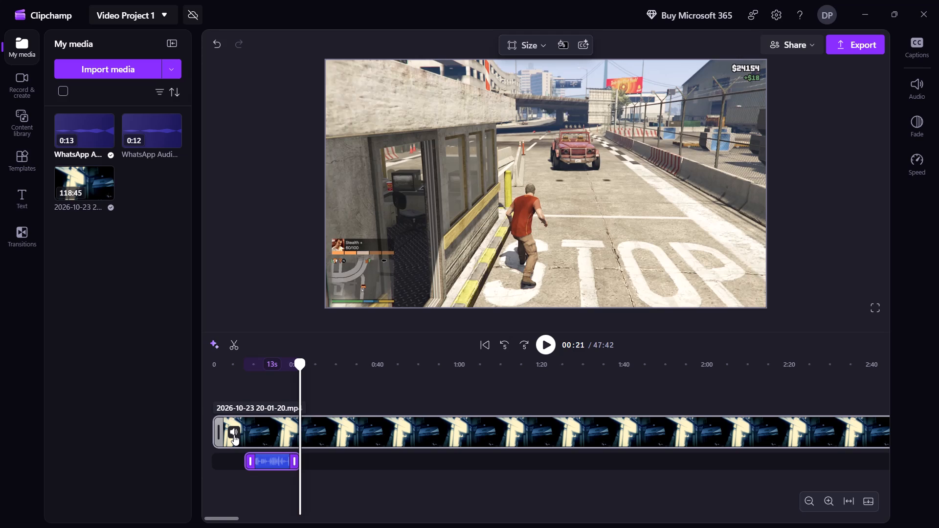
left_click(234, 435)
left_click(234, 435)
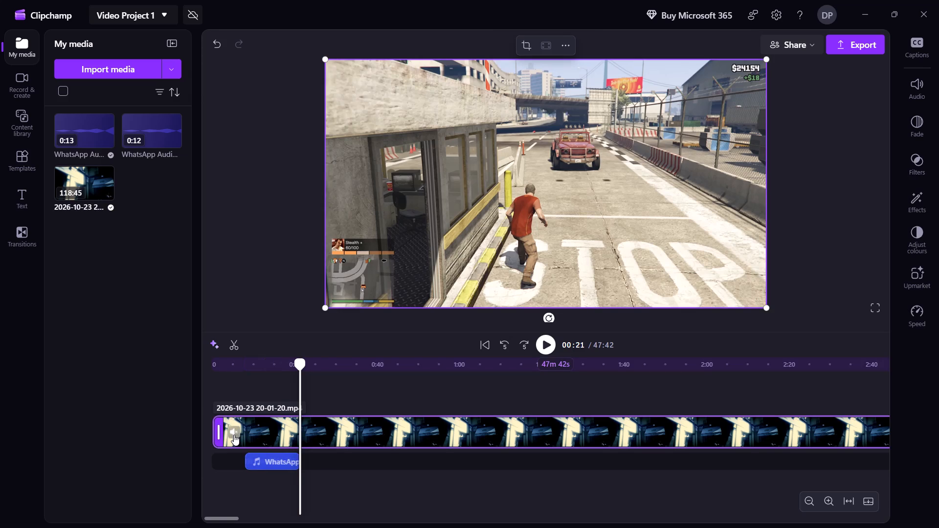
double_click(234, 435)
double_click(252, 434)
key("Left")
key("Left")
key("Left")
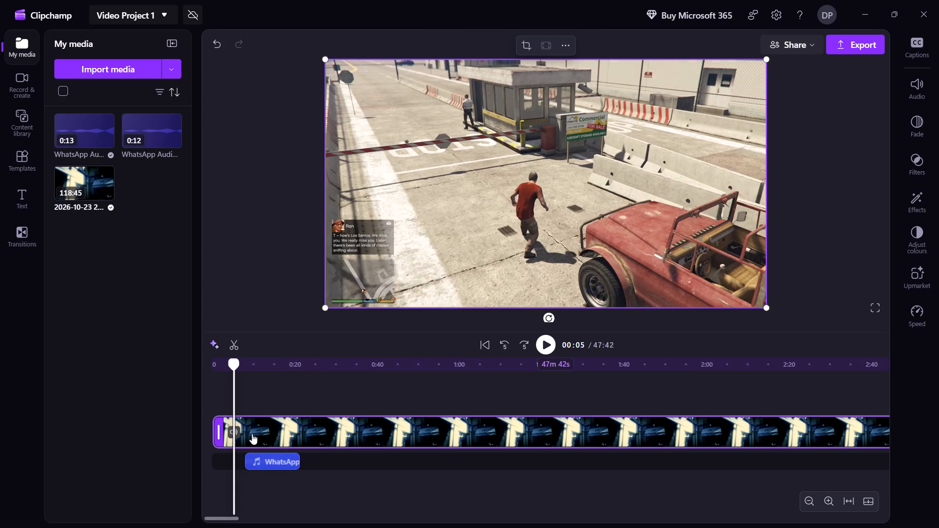
key("Right")
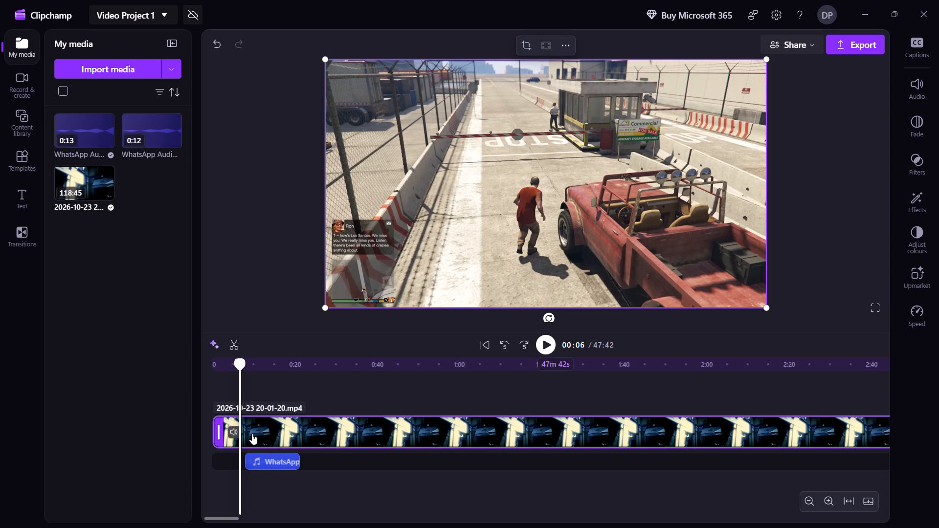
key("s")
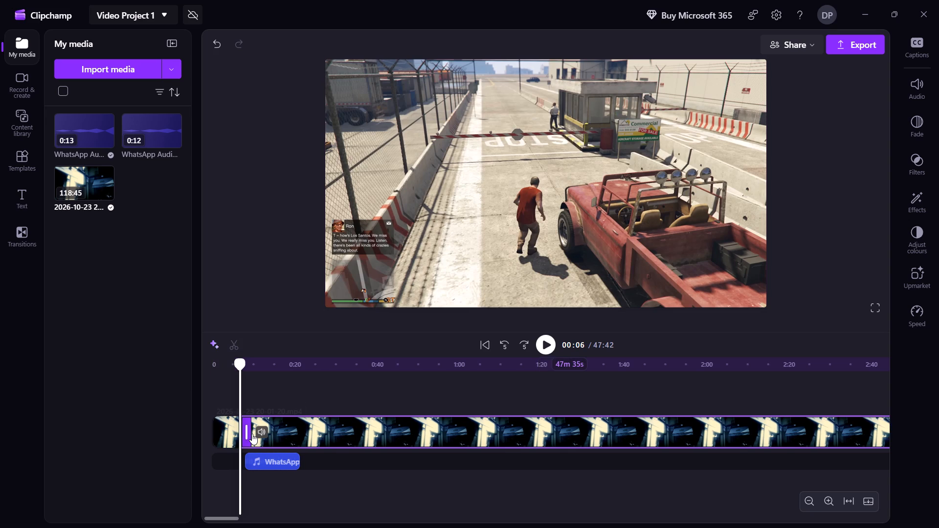
Delete the short portion before the split and close the gap so the remaining footage starts the timeline.
left_click(225, 434)
right_click(225, 434)
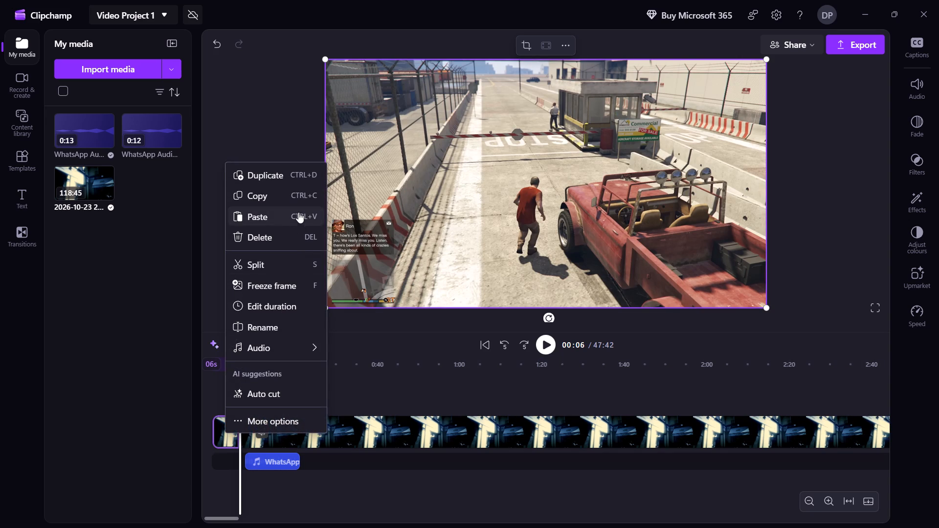
left_click(275, 244)
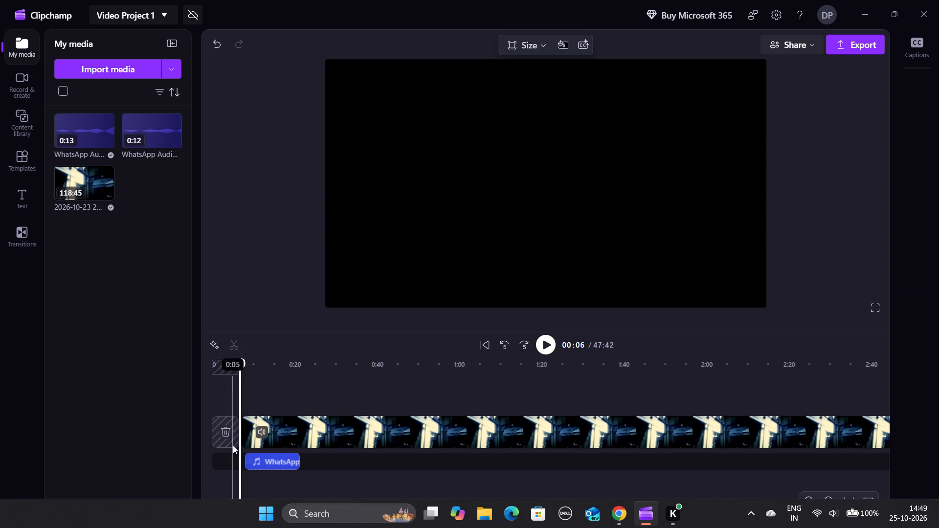
left_click(227, 425)
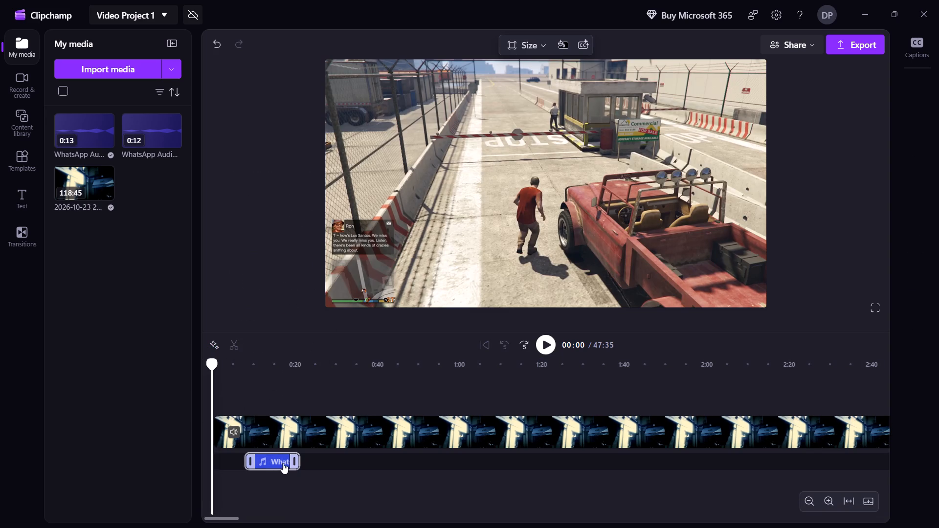
Move the WhatsApp audio clip back to the very start of the timeline, aligned with the footage's beginning.
left_click_drag(283, 463, 208, 467)
left_click_drag(274, 460, 267, 460)
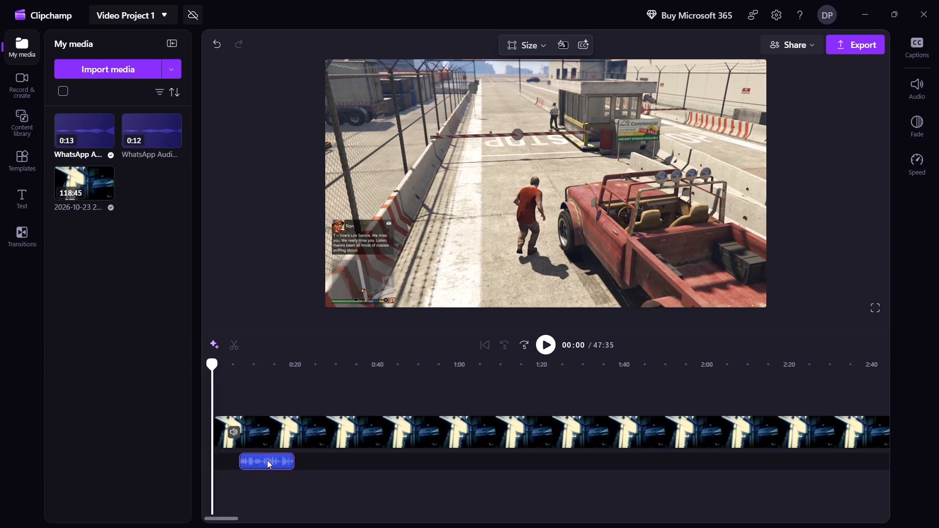
left_click_drag(267, 460, 236, 460)
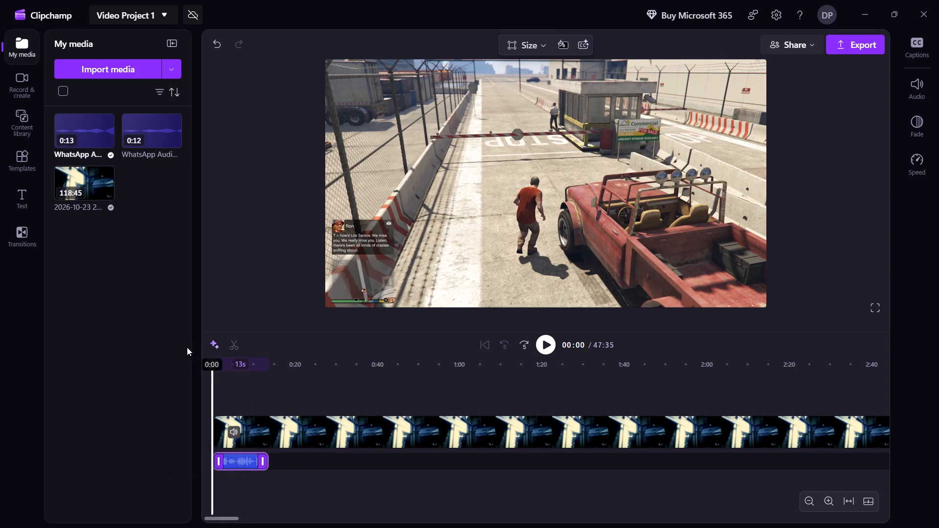
Play the opening with the audio clip and split the recording at 00:13, where the audio clip ends.
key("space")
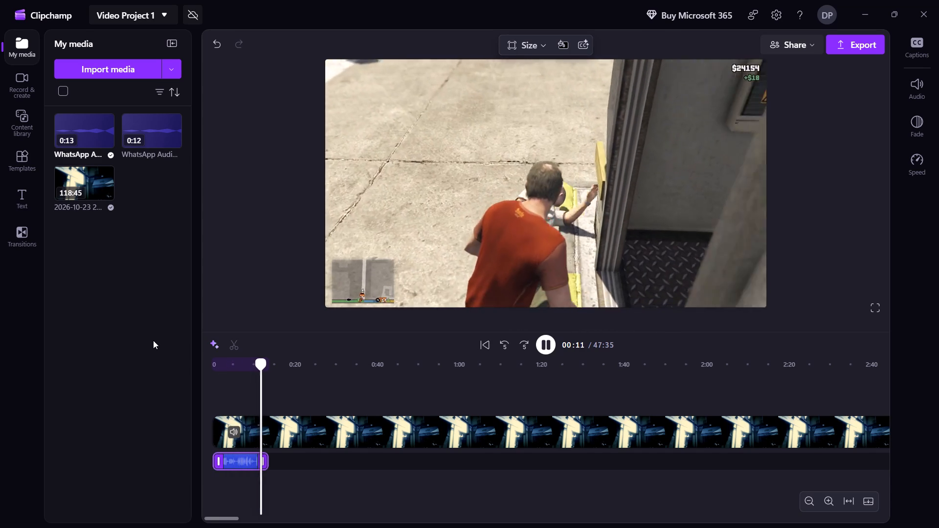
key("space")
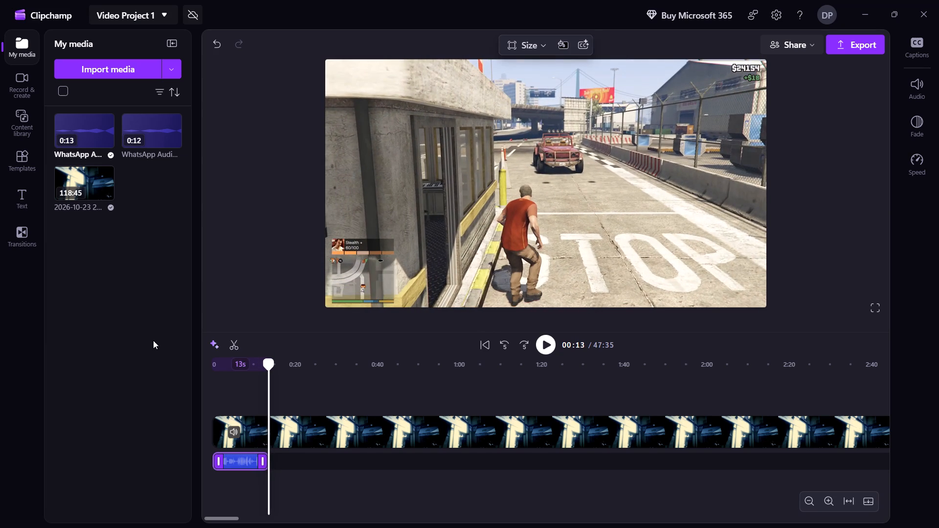
left_click(246, 422)
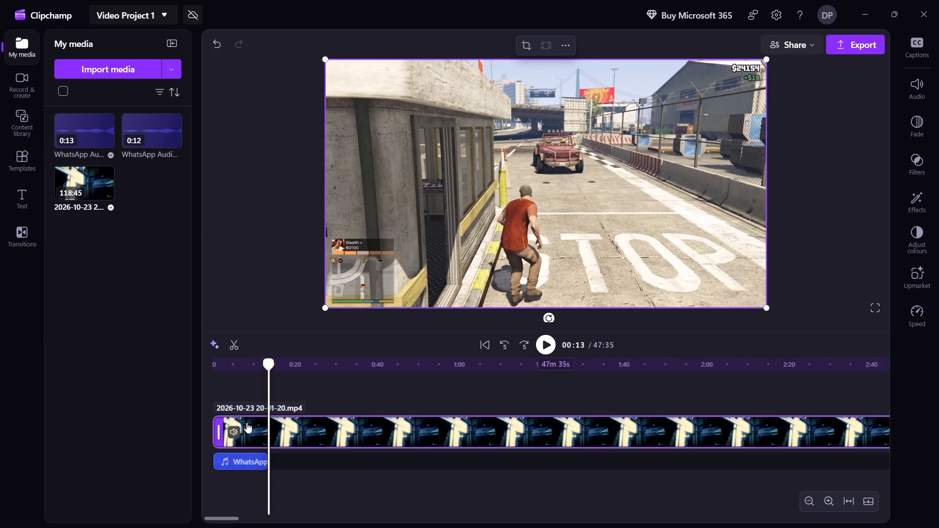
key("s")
Move the part of the recording after the split later, leaving a gap of about 6 seconds.
left_click_drag(303, 425, 370, 440)
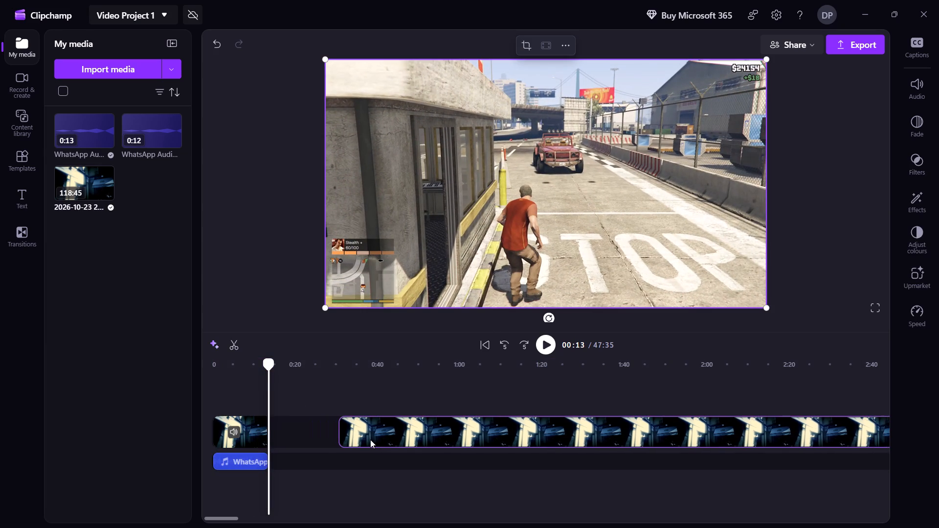
left_click_drag(370, 440, 338, 444)
left_click_drag(337, 436, 360, 436)
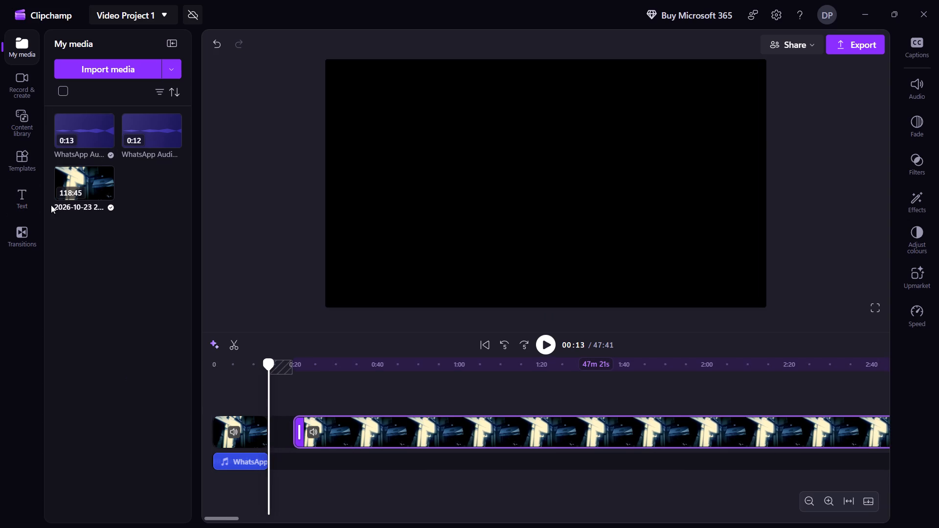
Open the video template library.
left_click(28, 173)
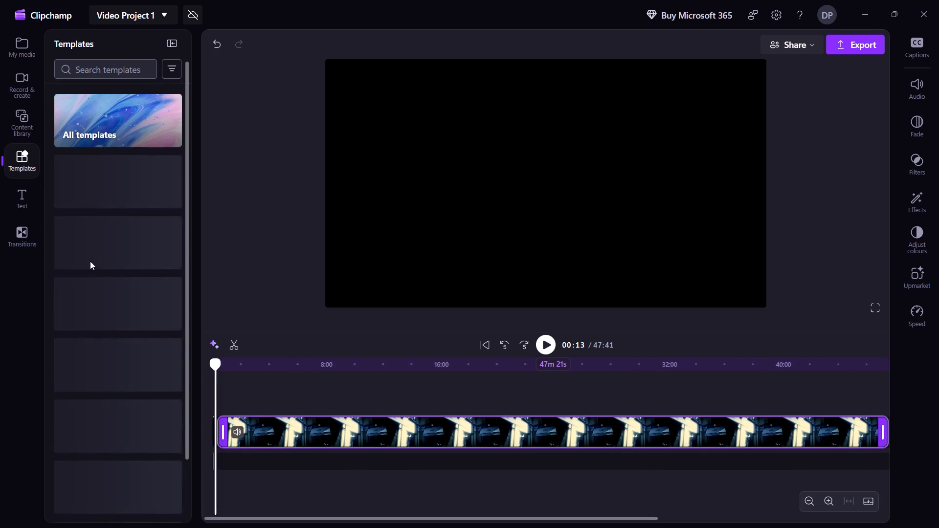
Add the "Colourful Minecraft YouTube intro" template from the Gaming category to the timeline at the 00:13 split.
scroll(97, 300, "down", 1)
left_click(80, 294)
scroll(145, 230, "down", 8)
scroll(89, 527, "down", 3)
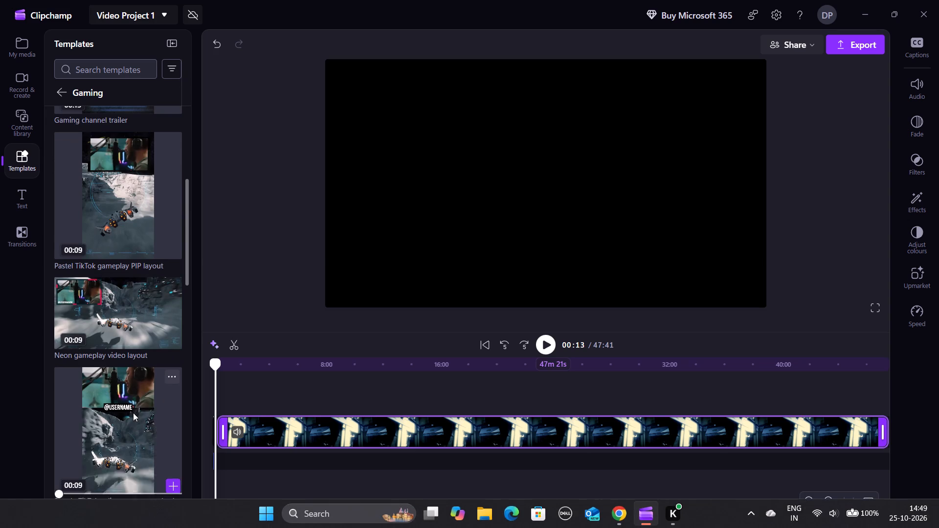
scroll(123, 377, "down", 9)
left_click(77, 418)
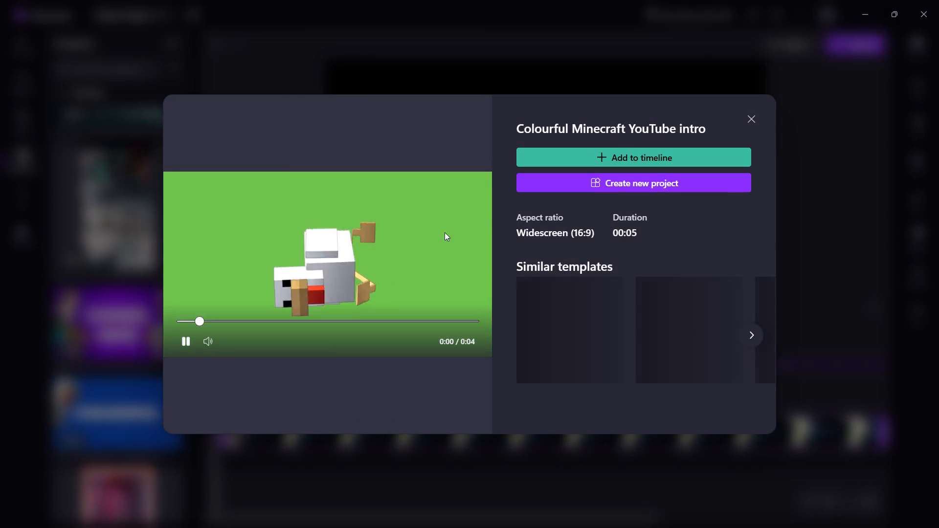
left_click(598, 159)
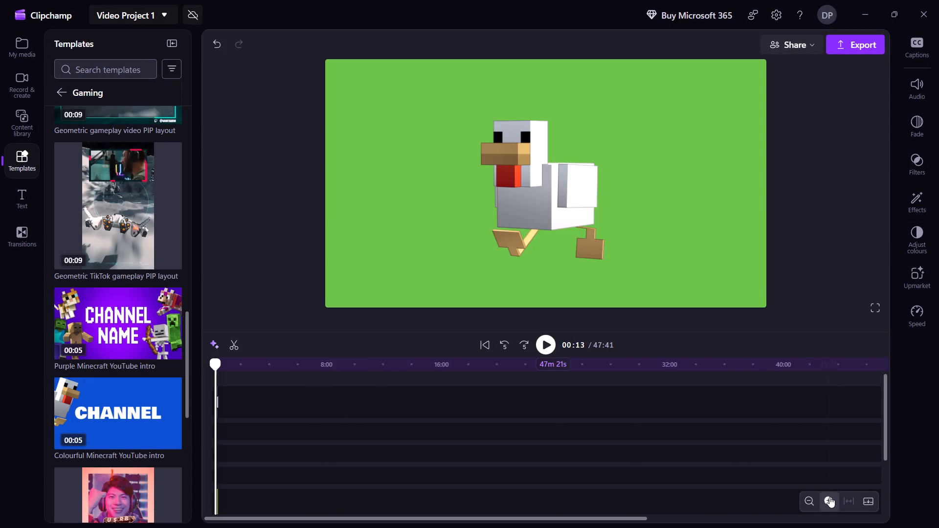
Move the intro's first green, blue and grey background clips down onto the recording's track, directly after the first part of the footage.
triple_click(829, 497)
triple_click(829, 497)
left_click(829, 497)
triple_click(829, 501)
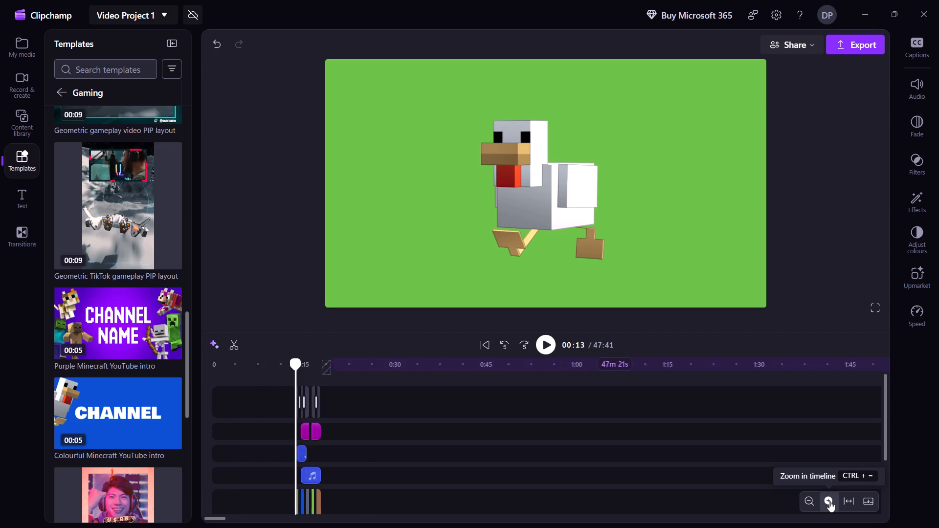
triple_click(829, 501)
left_click(829, 501)
left_click(829, 501)
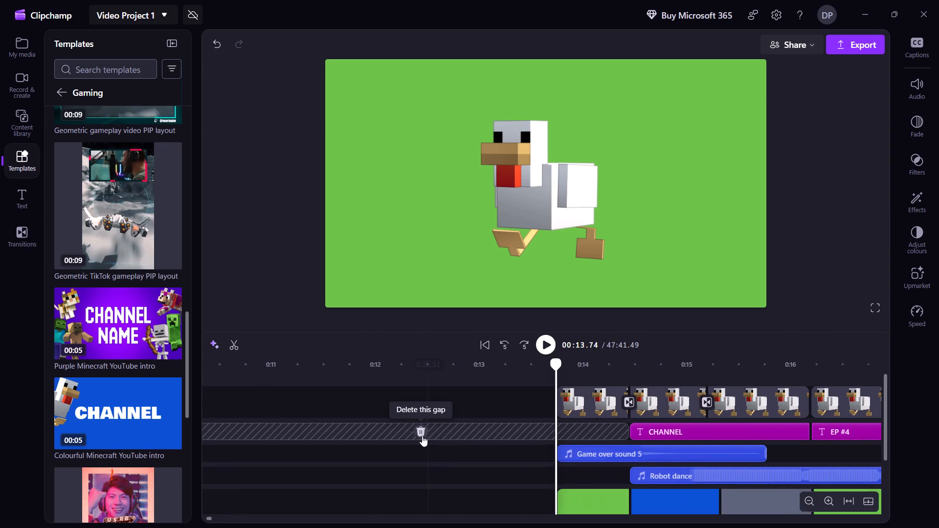
scroll(446, 437, "down", 3)
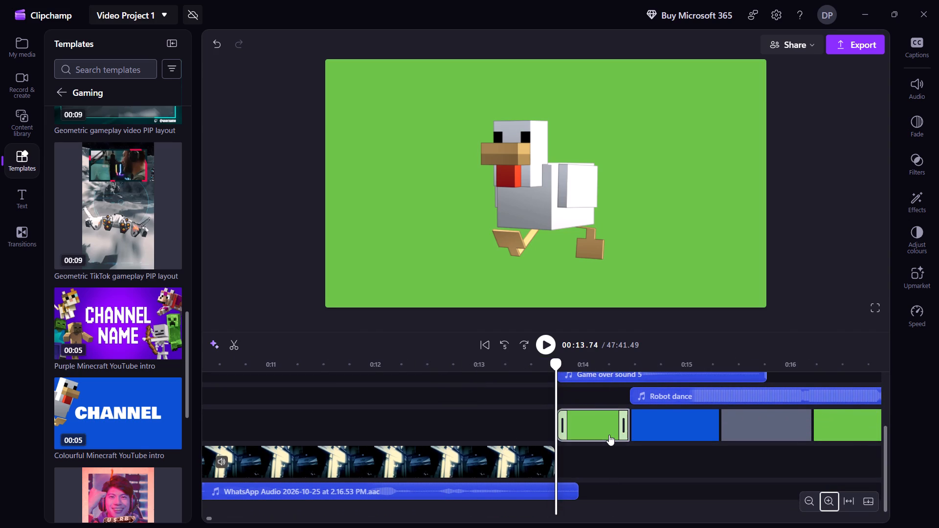
left_click_drag(609, 435, 604, 462)
left_click_drag(682, 437, 682, 464)
left_click_drag(763, 430, 770, 469)
left_click_drag(770, 469, 762, 469)
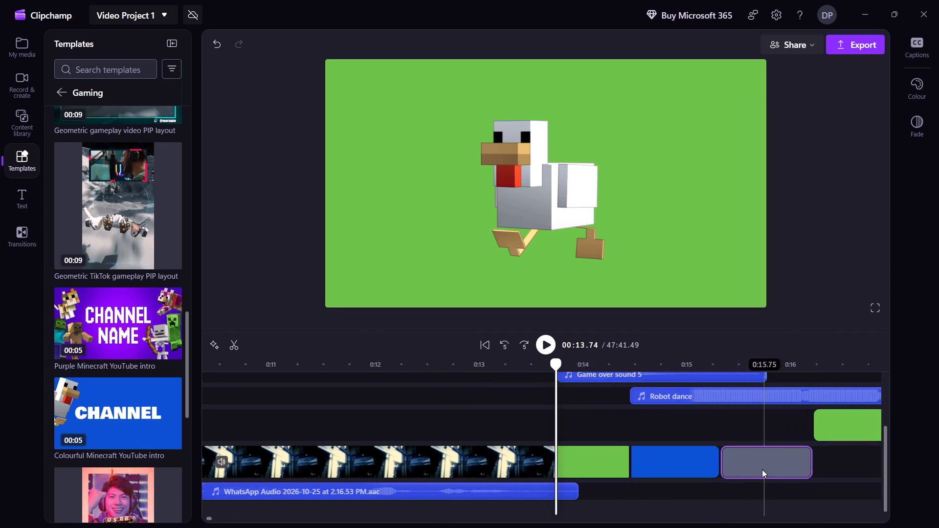
left_click_drag(762, 469, 748, 469)
Move the intro's second green background clip down onto the recording's track, directly after the grey background clip.
scroll(807, 461, "down", 1)
scroll(807, 461, "down", 1, "ctrl")
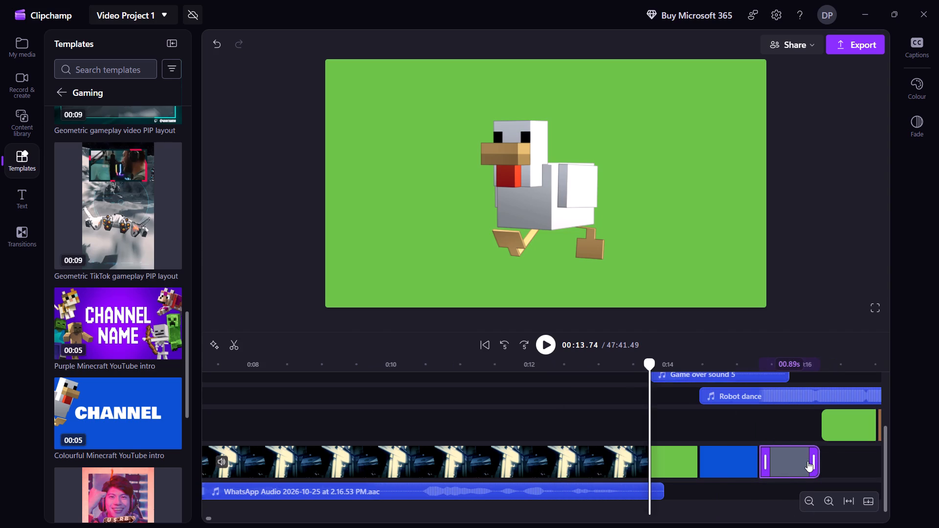
scroll(807, 461, "up", 1, "ctrl")
scroll(807, 461, "down", 2, "ctrl")
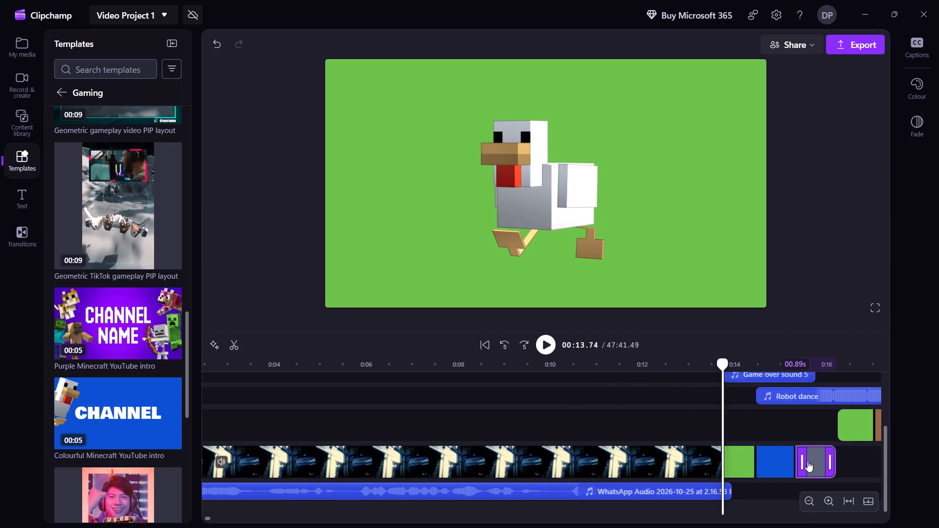
scroll(807, 461, "down", 1, "ctrl")
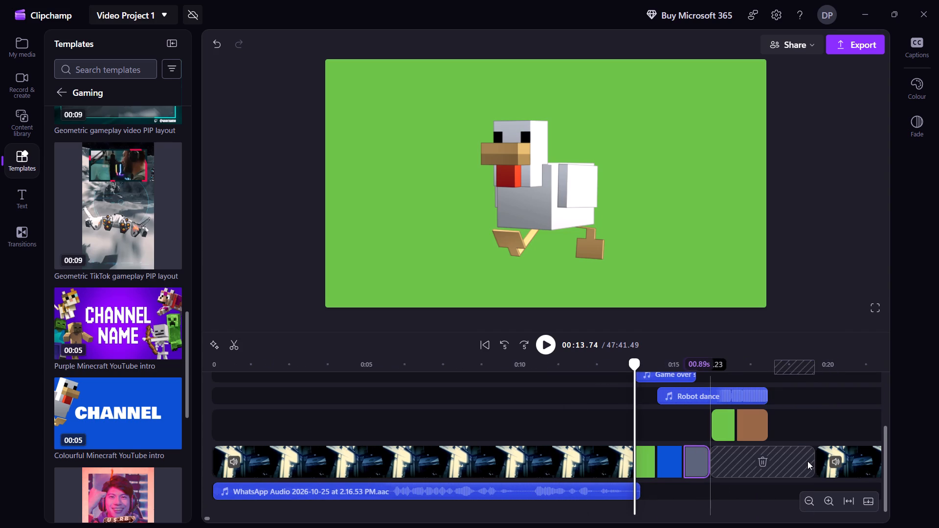
scroll(807, 461, "up", 4, "ctrl")
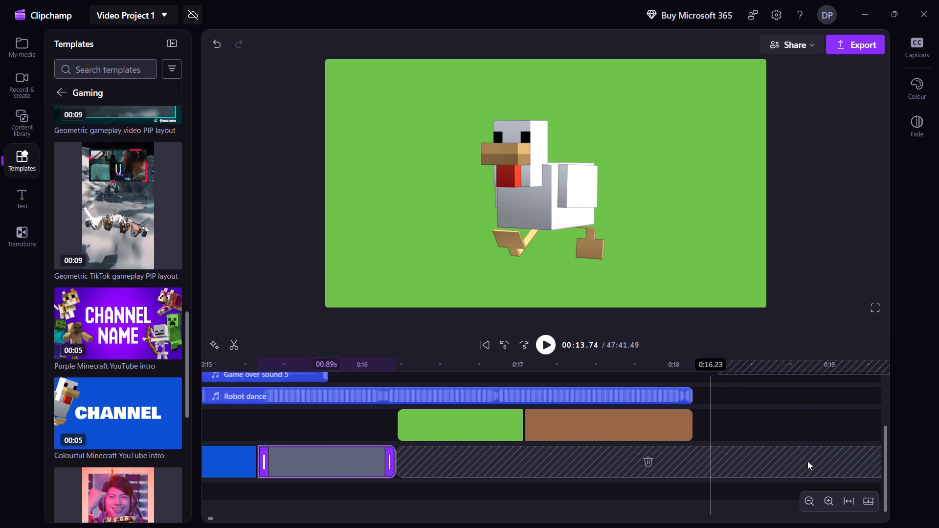
scroll(807, 461, "down", 2, "ctrl")
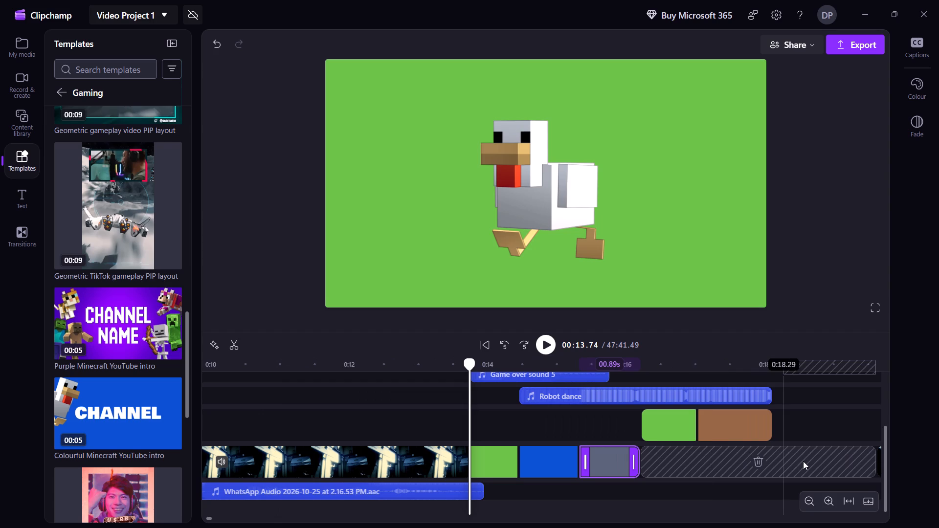
scroll(803, 461, "down", 2, "shift")
left_click_drag(564, 427, 559, 437)
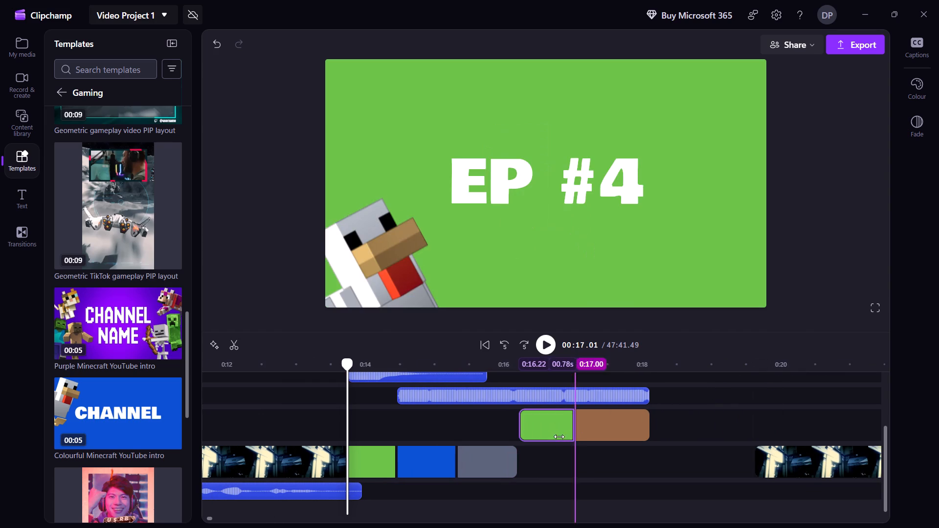
Lengthen the second green background slightly, then place it and the brown background on the recording's track after the grey one.
left_click_drag(559, 437, 567, 437)
left_click_drag(549, 427, 549, 440)
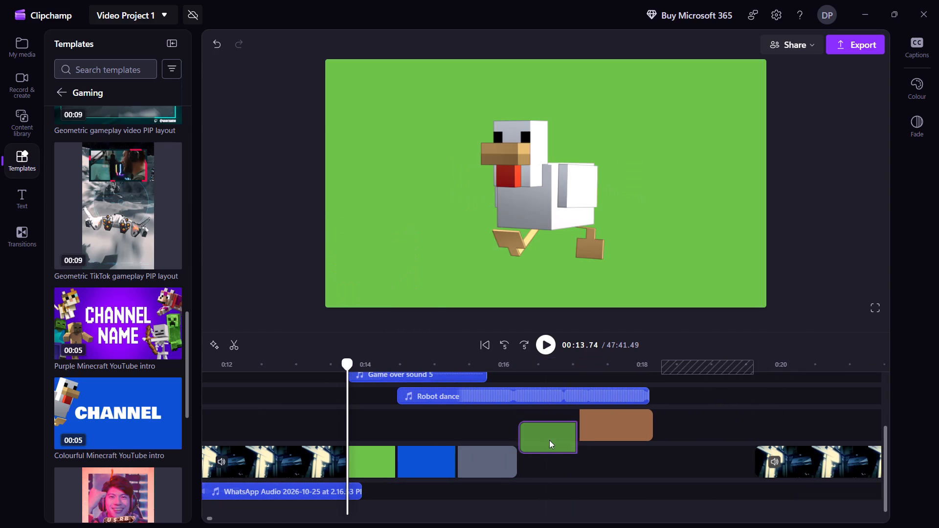
left_click_drag(549, 440, 546, 455)
left_click_drag(622, 419, 612, 460)
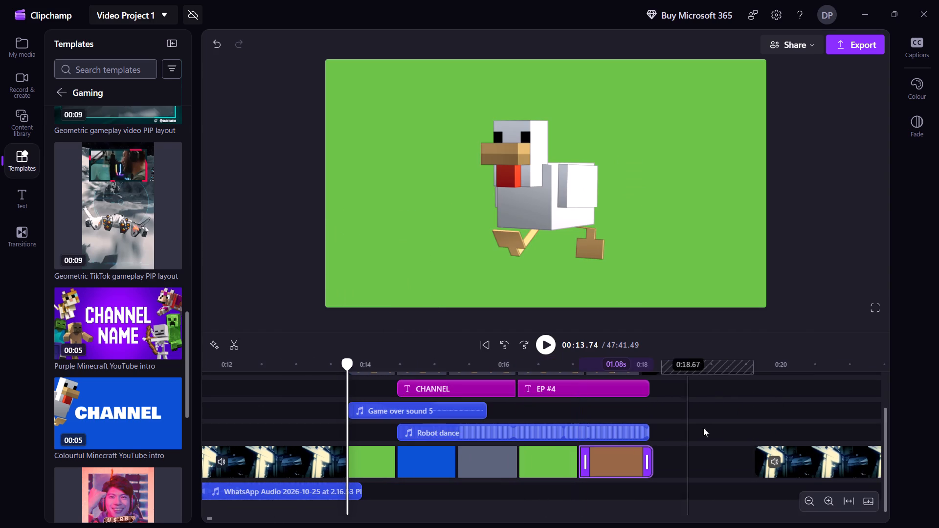
Move the remaining recording earlier so it directly follows the brown background, closing the gap.
left_click_drag(801, 464, 694, 470)
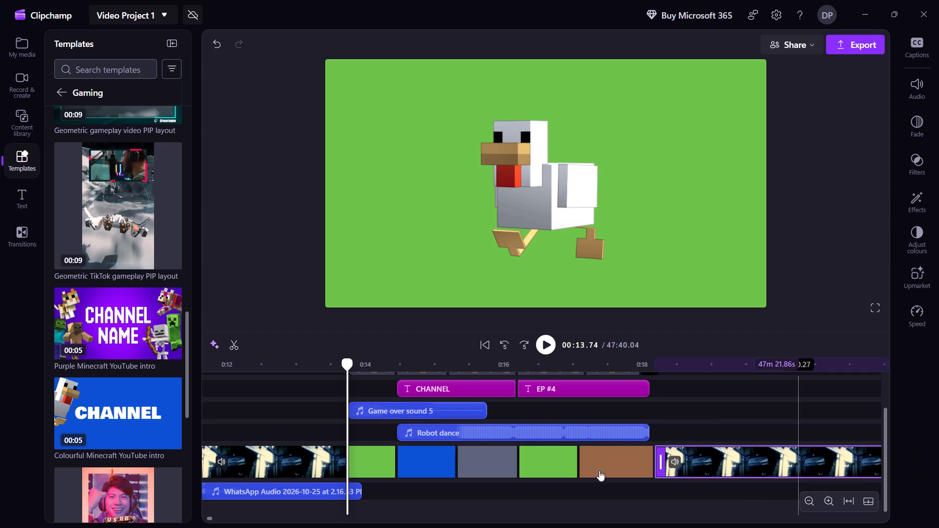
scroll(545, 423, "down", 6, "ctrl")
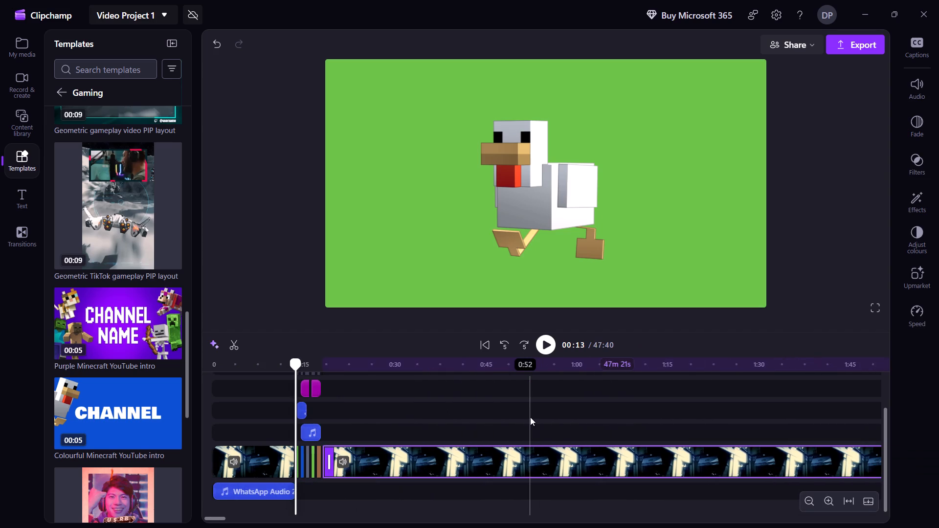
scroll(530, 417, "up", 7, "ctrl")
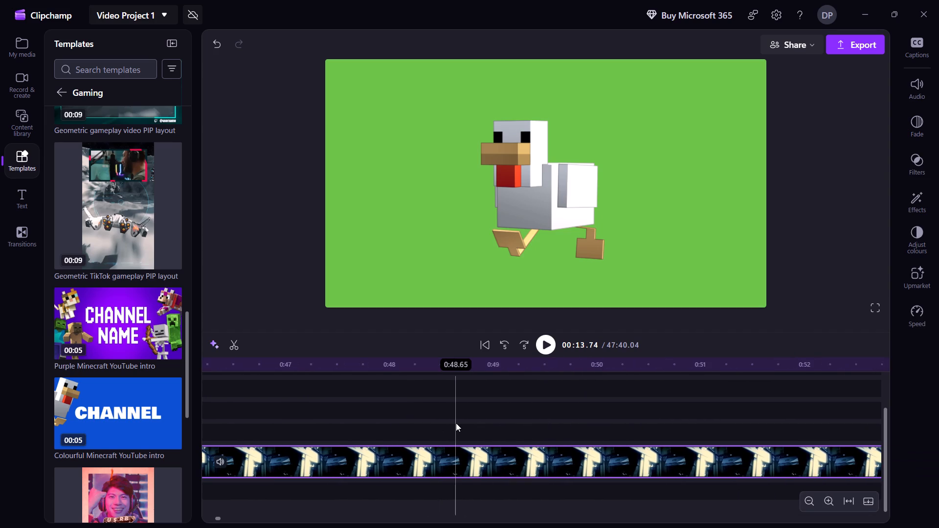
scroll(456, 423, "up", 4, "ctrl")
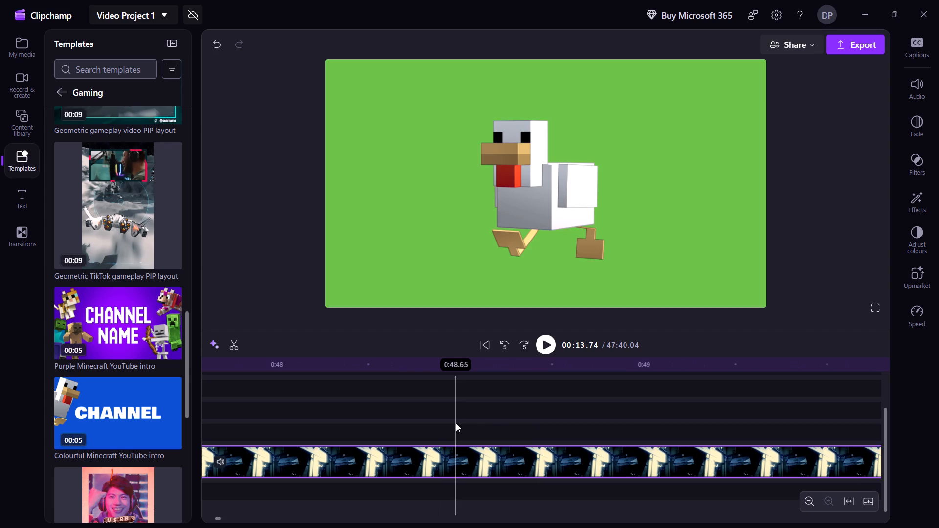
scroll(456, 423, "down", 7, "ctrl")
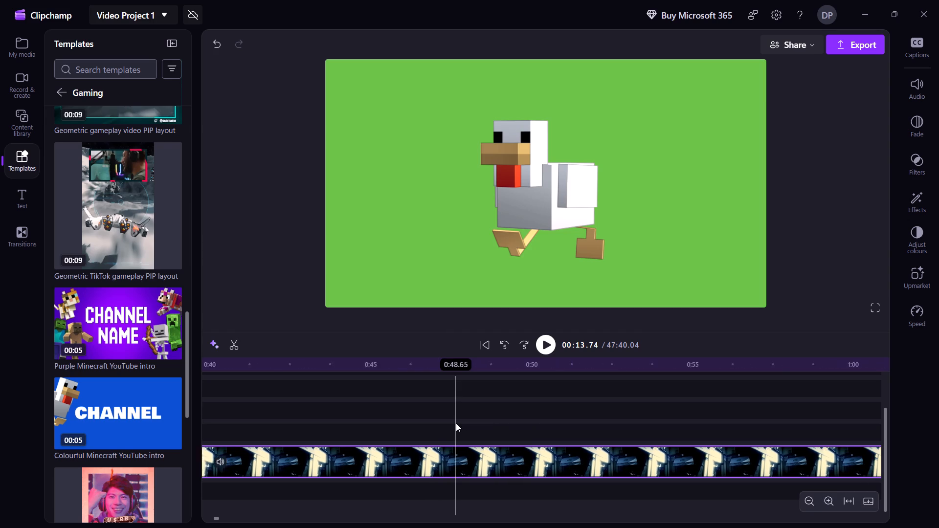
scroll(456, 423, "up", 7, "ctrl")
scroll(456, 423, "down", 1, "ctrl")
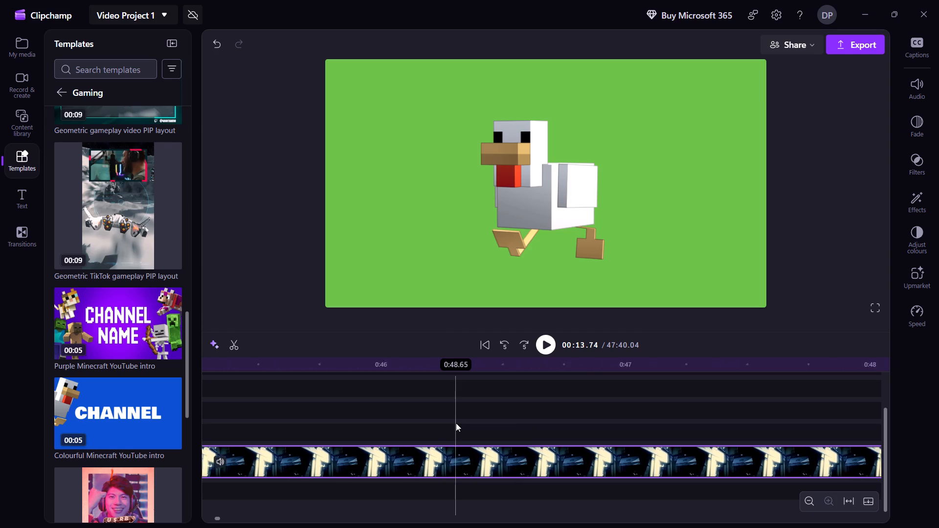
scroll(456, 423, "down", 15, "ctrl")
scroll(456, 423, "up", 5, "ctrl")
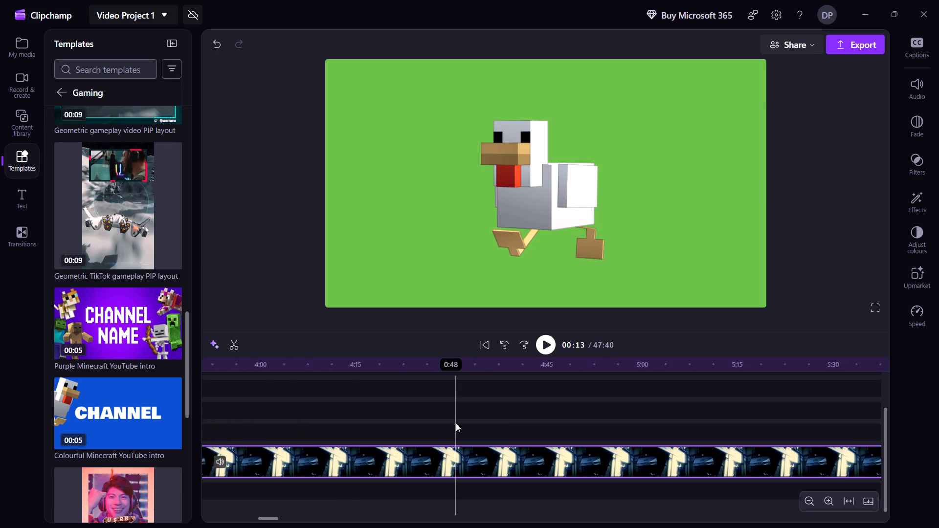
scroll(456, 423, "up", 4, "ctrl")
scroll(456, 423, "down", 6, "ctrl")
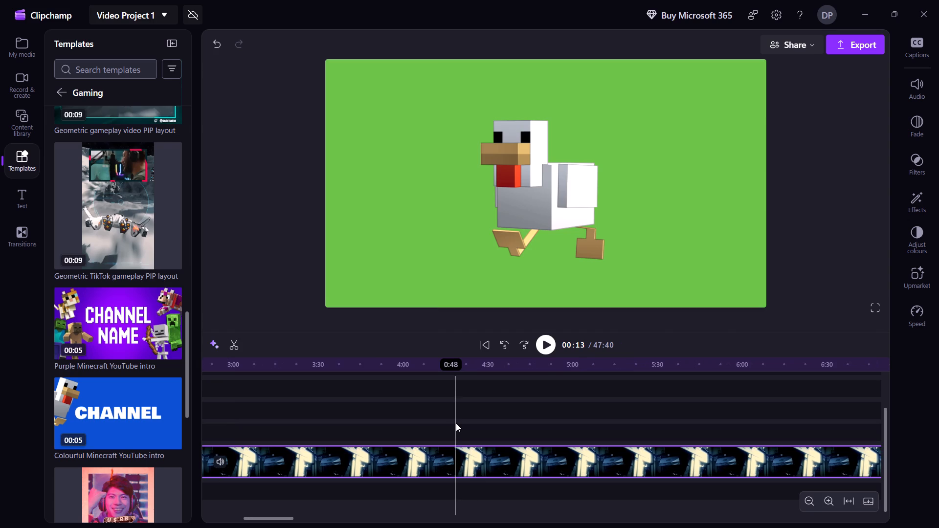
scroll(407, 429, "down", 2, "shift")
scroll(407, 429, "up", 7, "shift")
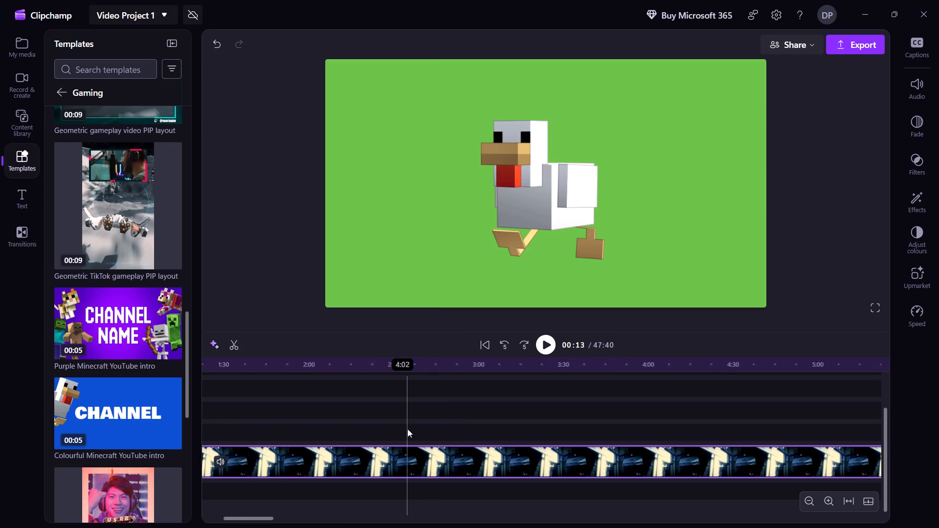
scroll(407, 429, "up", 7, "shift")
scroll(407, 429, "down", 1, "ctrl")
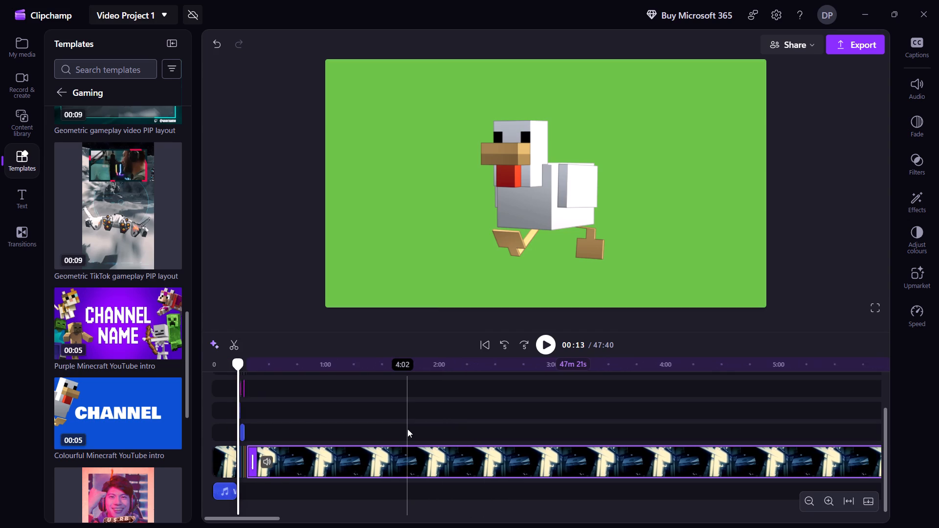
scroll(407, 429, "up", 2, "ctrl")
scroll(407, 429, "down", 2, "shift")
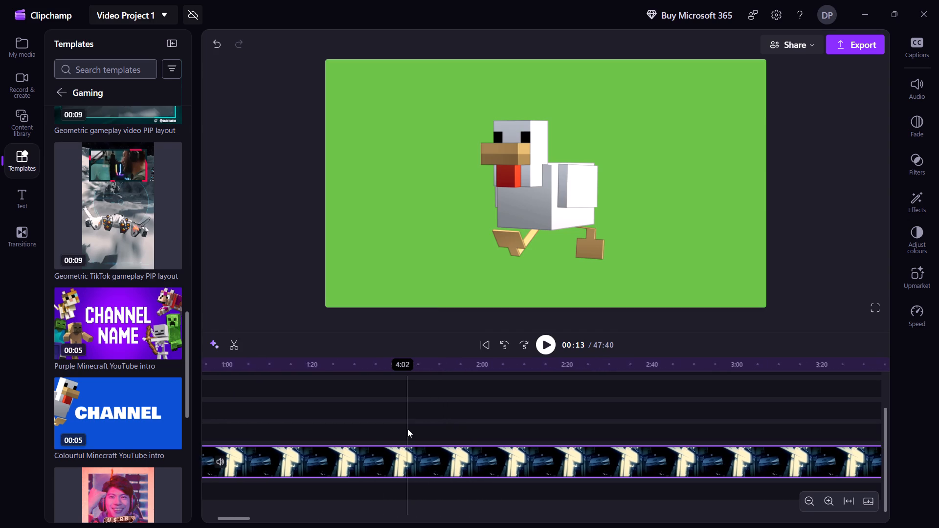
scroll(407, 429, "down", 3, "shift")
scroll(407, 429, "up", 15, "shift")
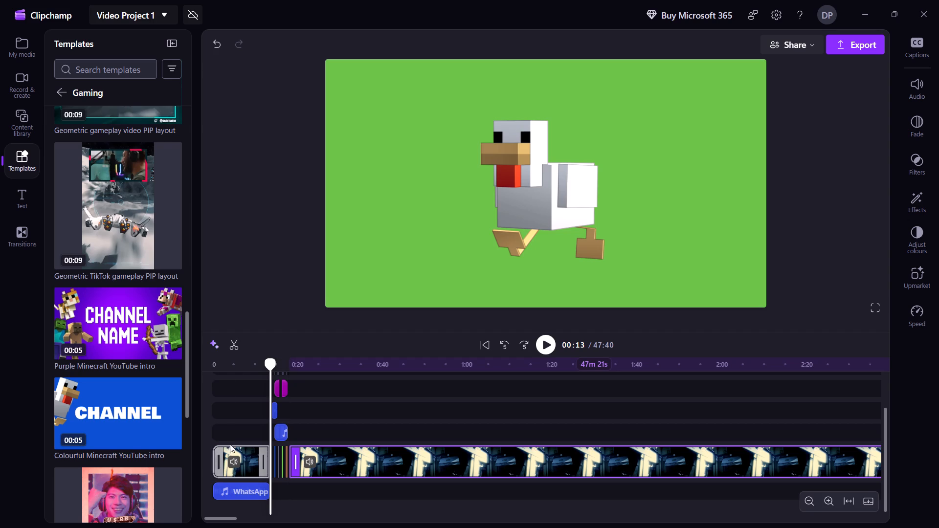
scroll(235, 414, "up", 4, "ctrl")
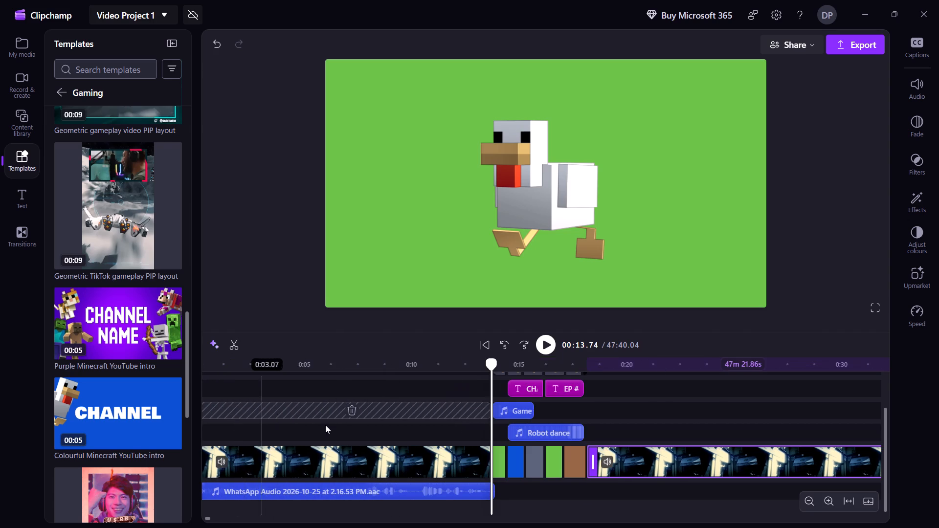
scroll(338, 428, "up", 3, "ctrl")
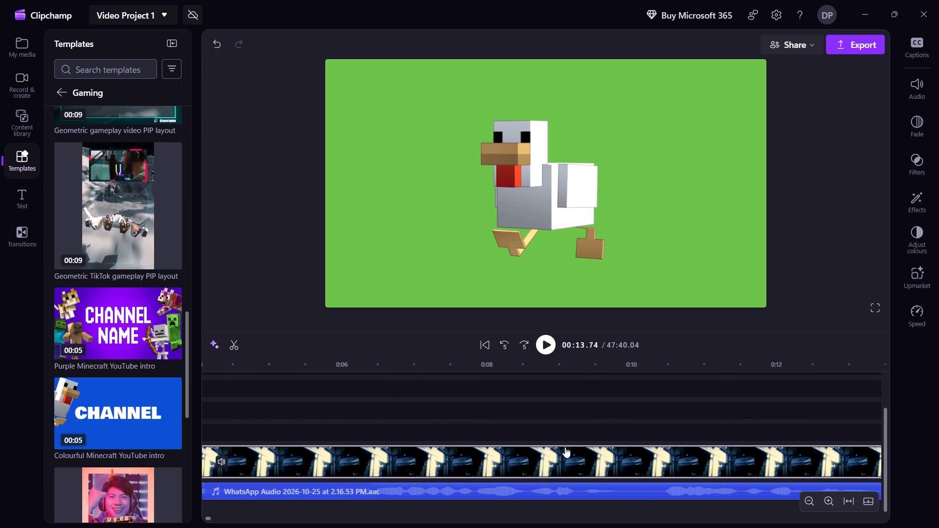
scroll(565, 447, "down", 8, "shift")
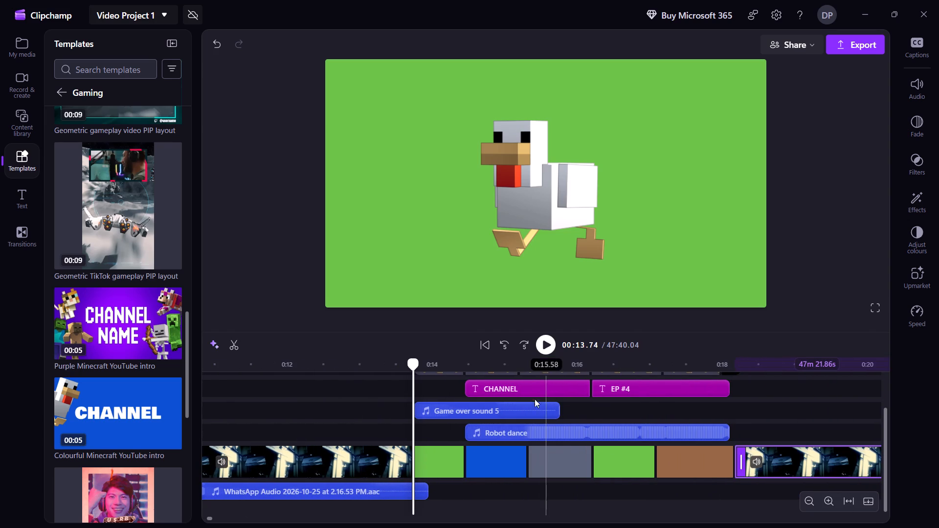
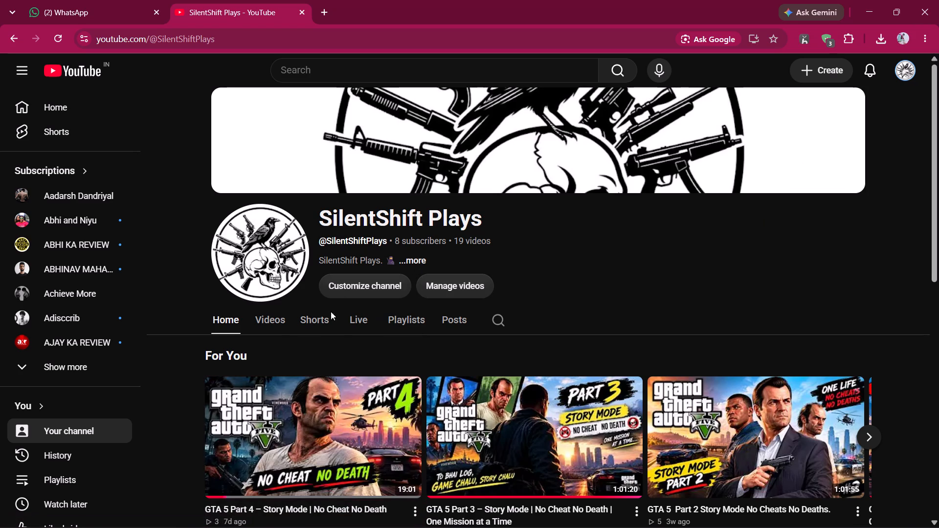
Look through the published videos and Shorts on the SilentShift Plays channel page on YouTube.
left_click(903, 73)
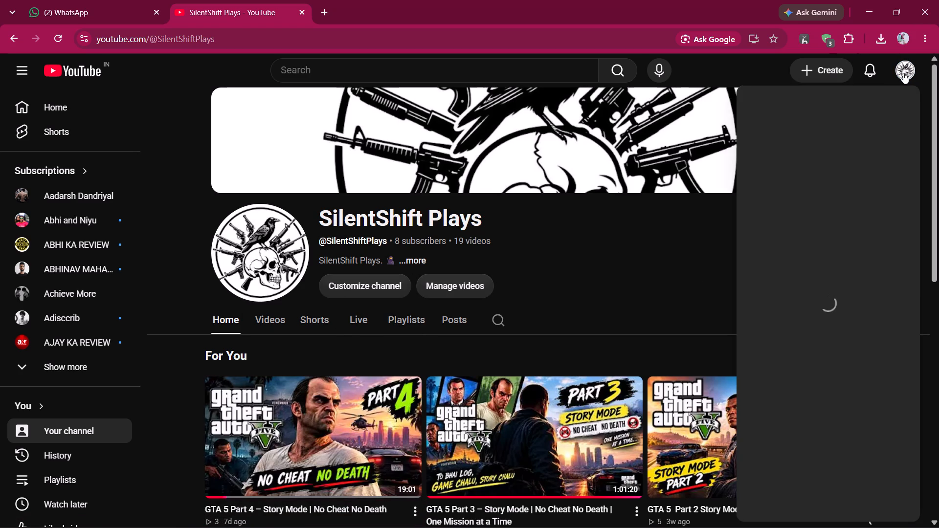
left_click(903, 73)
scroll(331, 321, "down", 3)
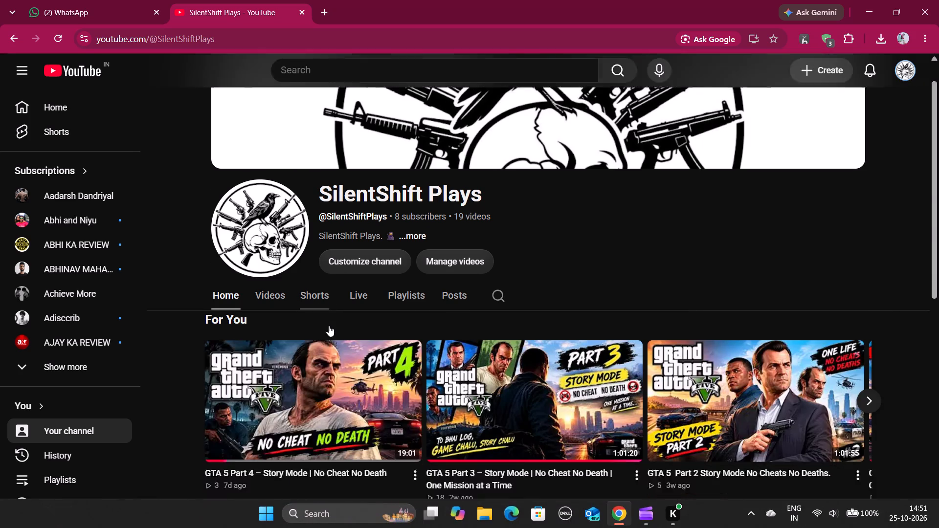
scroll(329, 326, "down", 5)
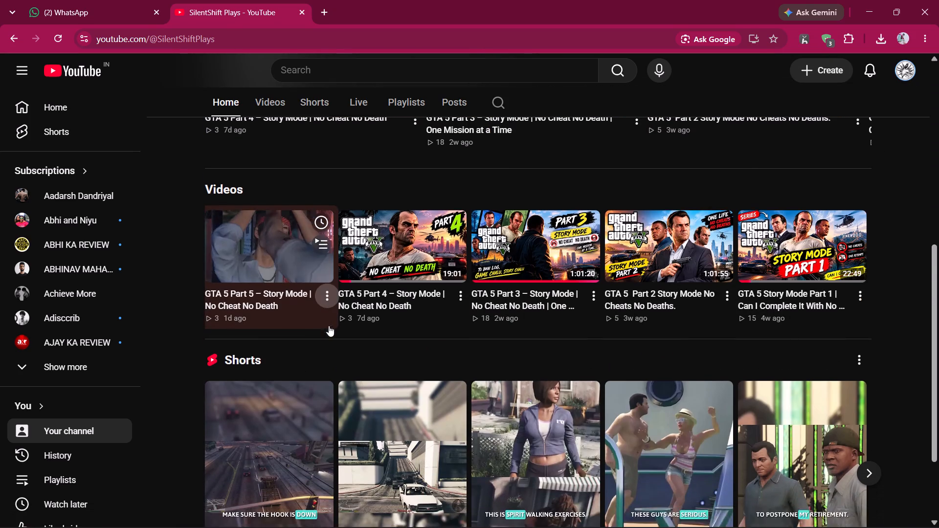
scroll(329, 326, "down", 2)
scroll(329, 326, "up", 9)
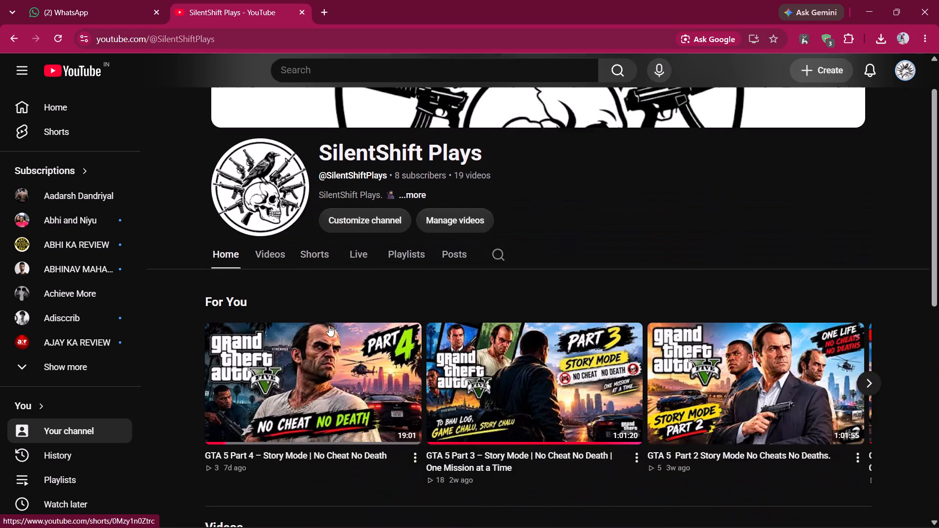
scroll(329, 326, "down", 2)
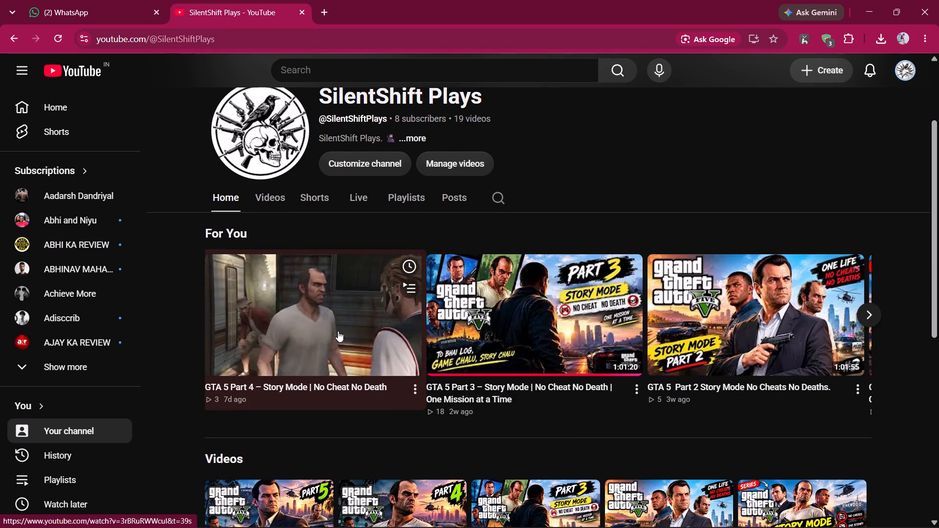
Open the SilentShift Plays video list in YouTube Studio and review the published and scheduled GTA 5 episodes.
left_click(286, 100)
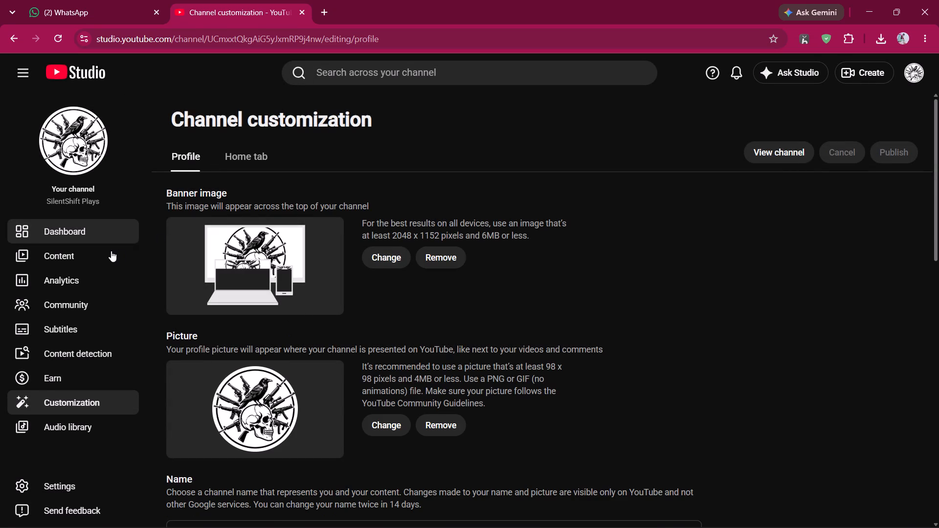
left_click(107, 251)
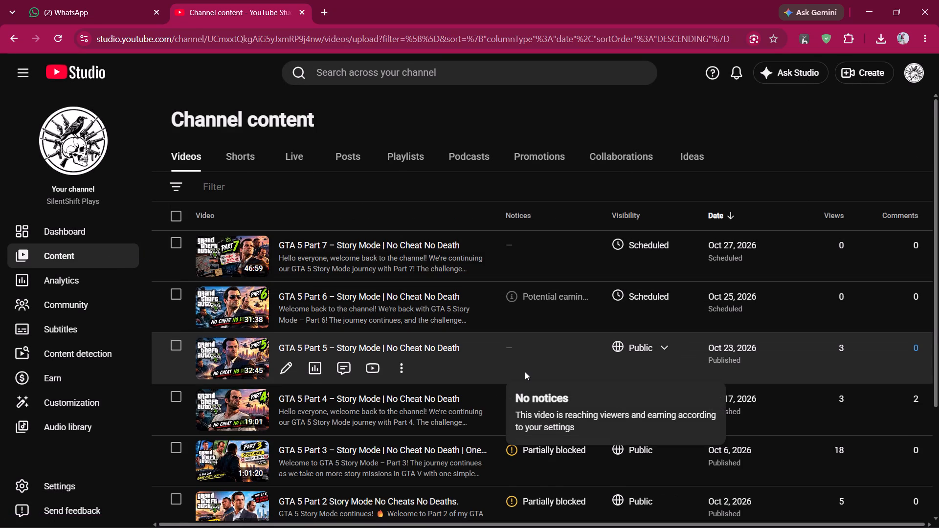
scroll(489, 383, "down", 2)
scroll(416, 372, "up", 1)
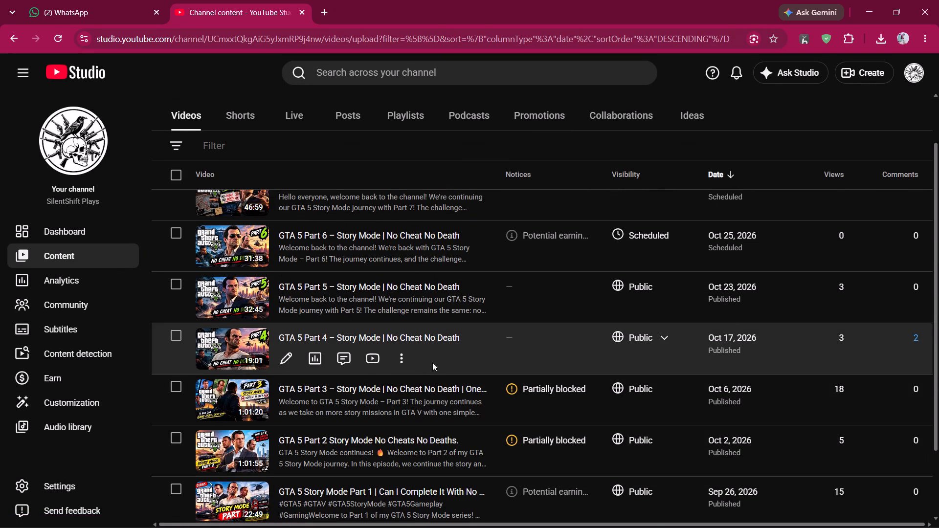
scroll(766, 339, "up", 1)
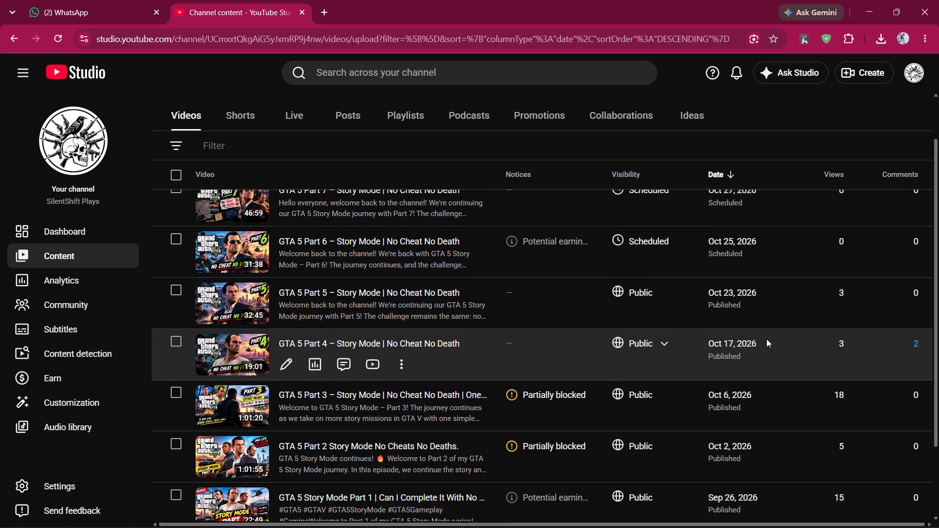
scroll(766, 339, "up", 2)
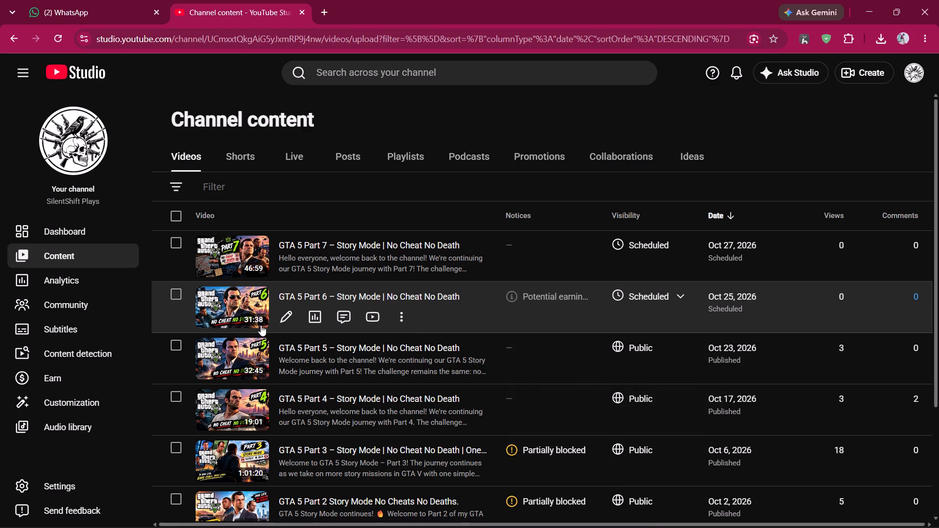
left_click(284, 321)
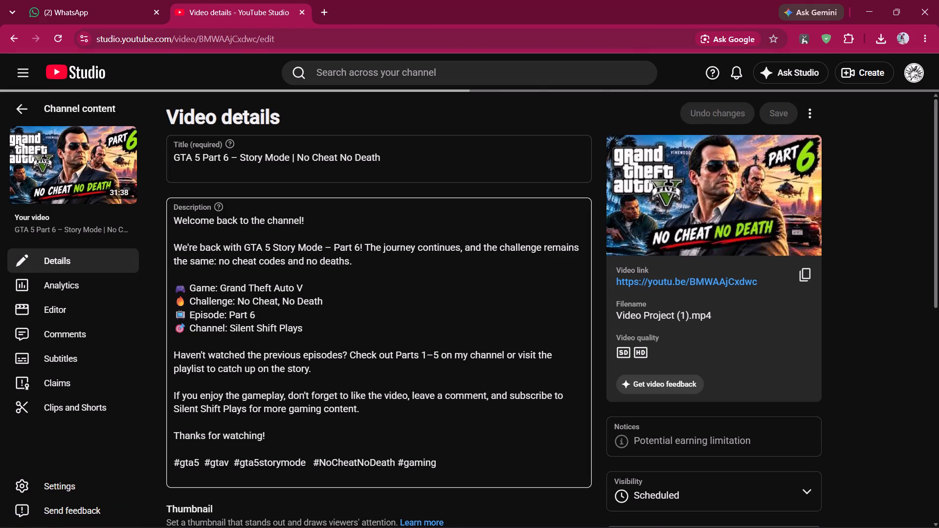
left_click(66, 399)
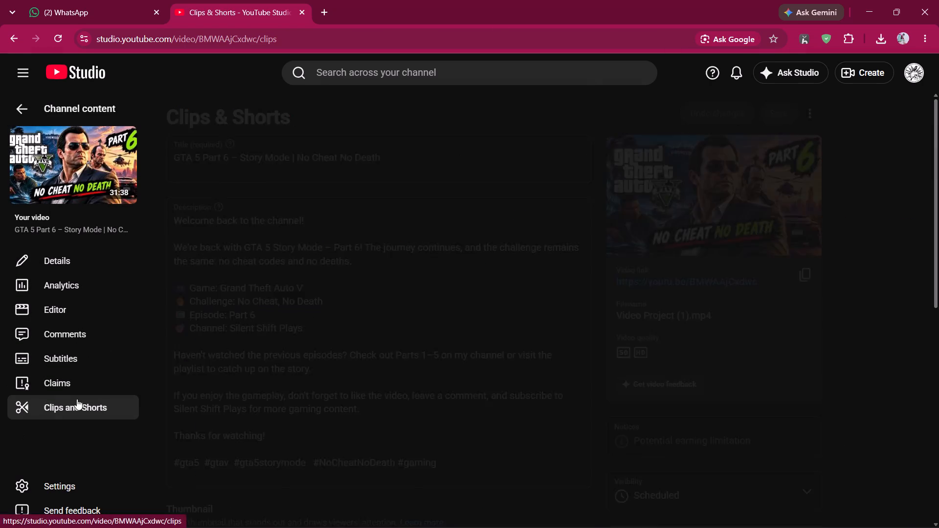
left_click(565, 266)
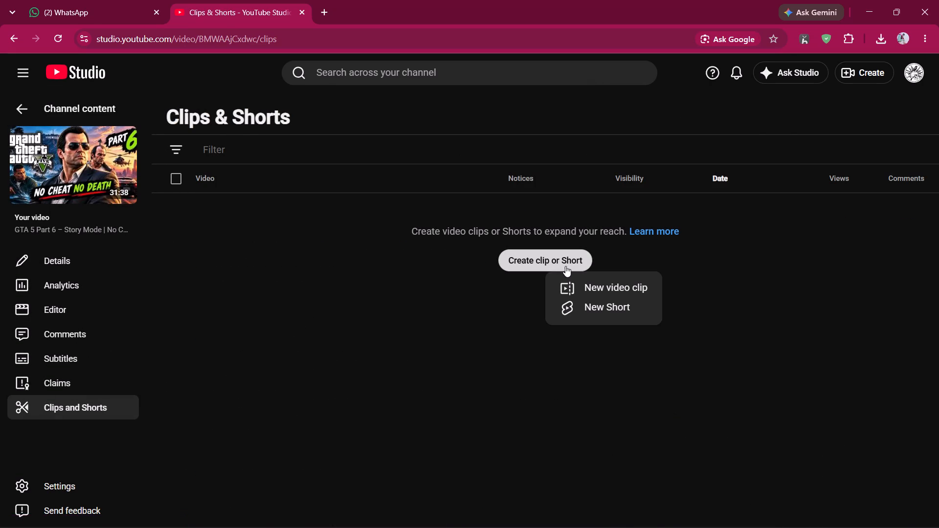
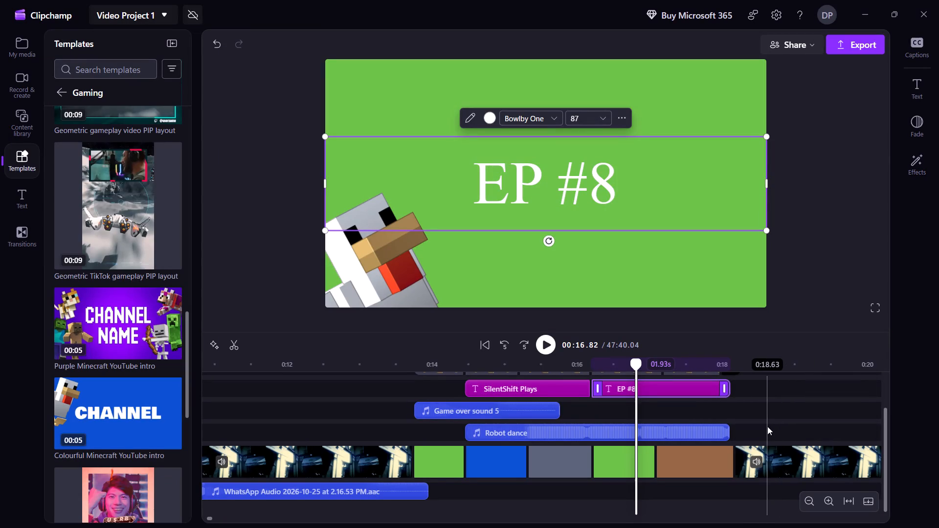
Move the playhead past the brown background to about 0:18.29, near where the gameplay recording resumes.
scroll(767, 426, "down", 3, "shift")
double_click(607, 443, "shift")
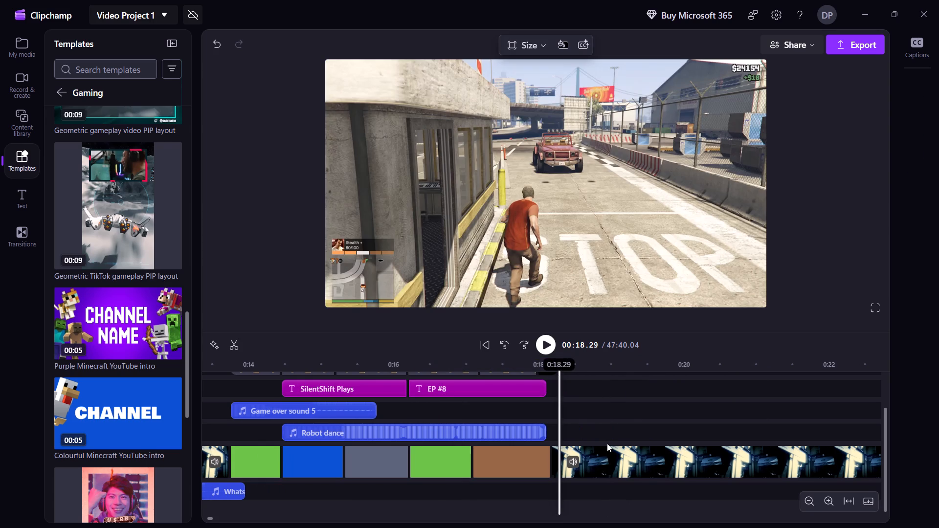
Add a Burn transition at the cut between the brown background clip ending the channel intro and the gameplay recording.
key("Left")
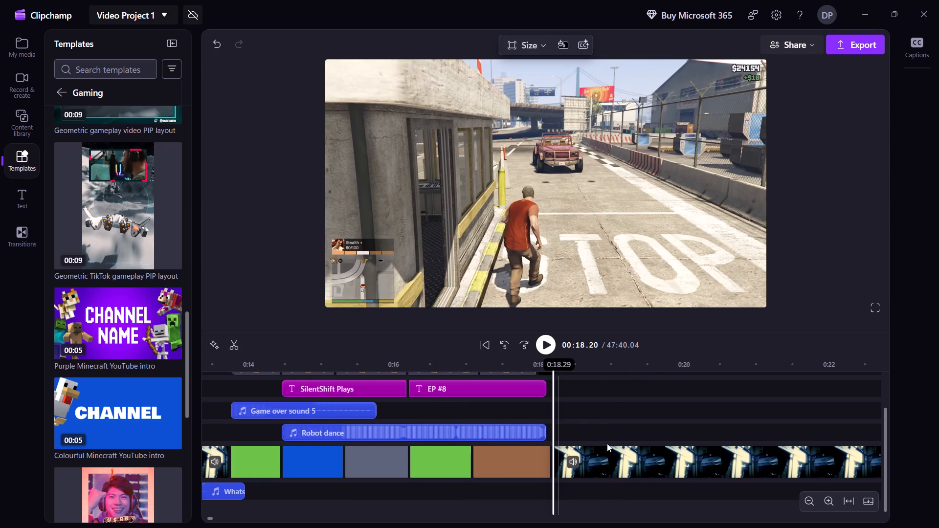
key("Left")
key("Right")
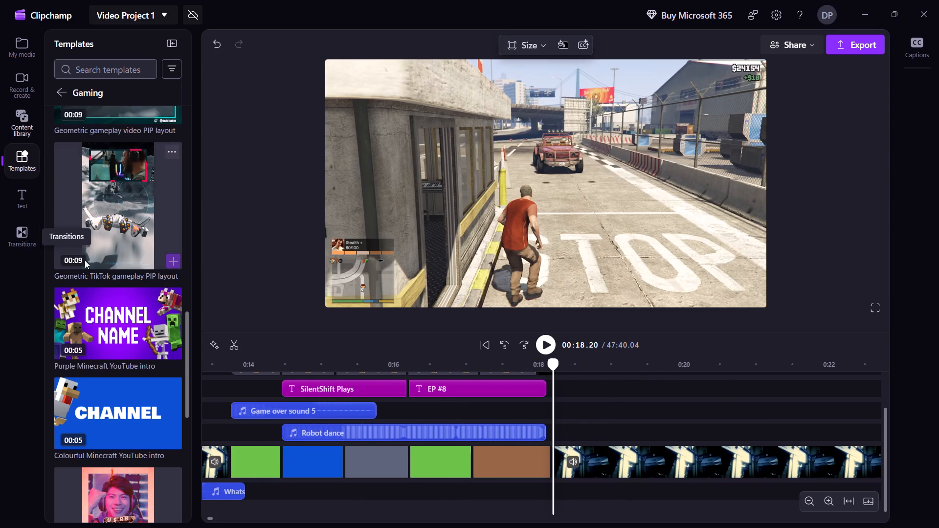
left_click(12, 239)
scroll(89, 255, "down", 3)
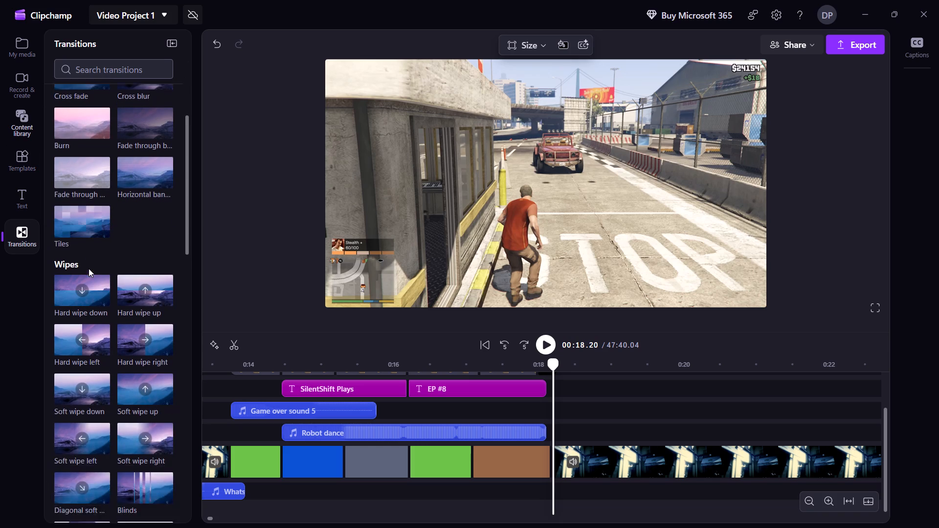
scroll(89, 268, "up", 2)
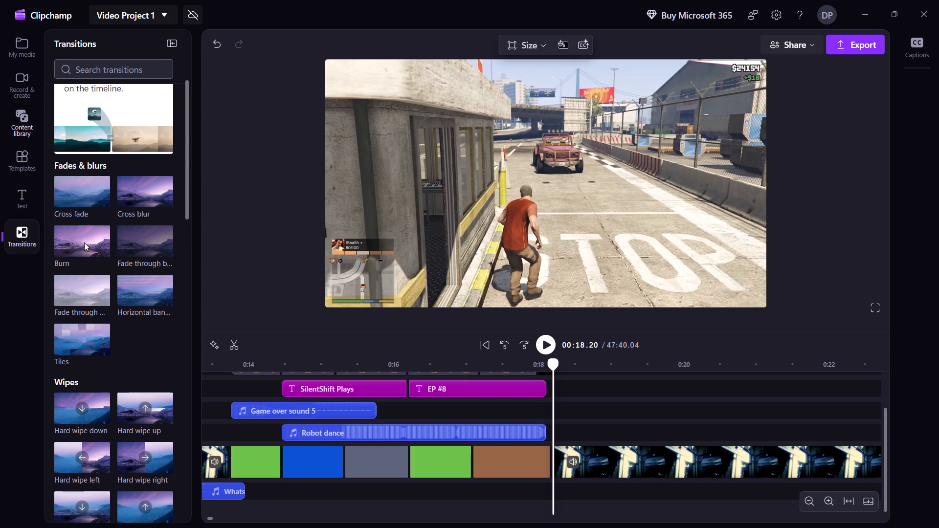
left_click_drag(84, 242, 571, 463)
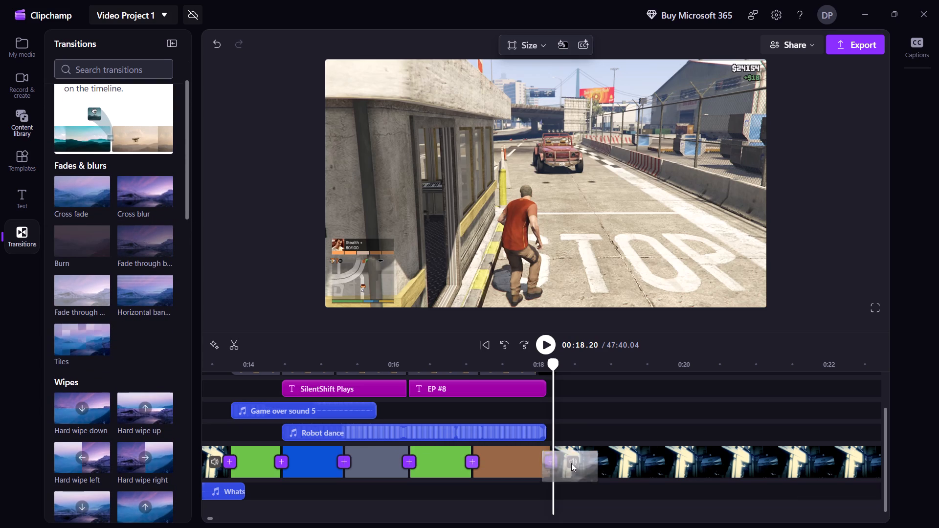
left_click_drag(571, 463, 555, 462)
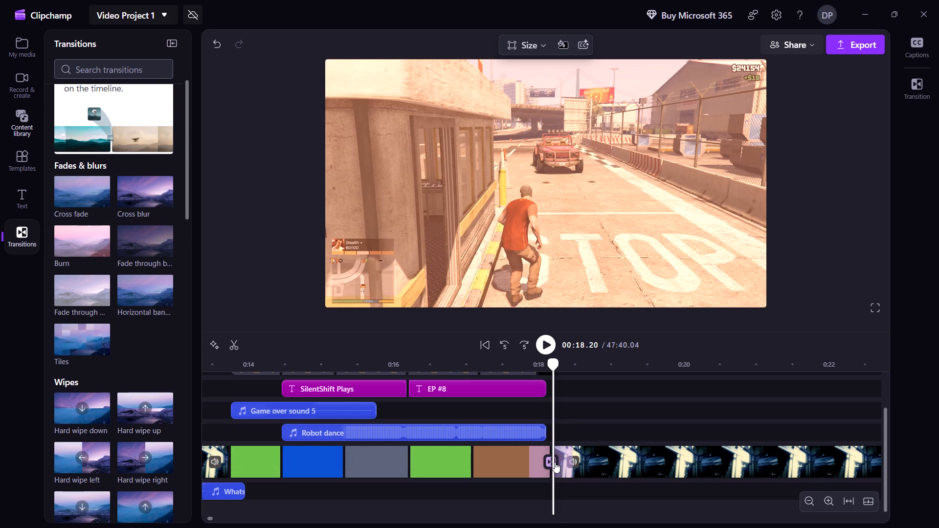
Play the end of the intro through the Burn transition into the gameplay to check how it looks.
key("Left")
key("Left")
key("Left")
key("Left")
key("Left")
key("space")
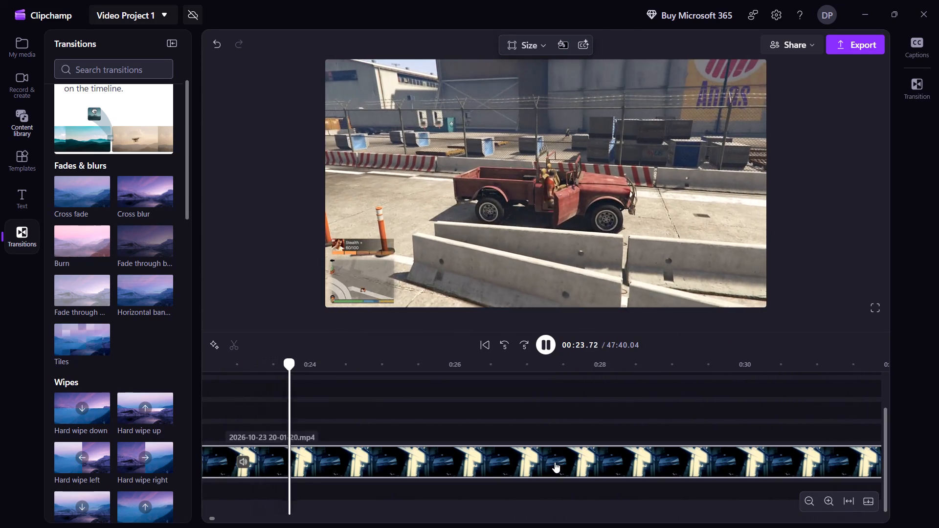
Skim the airport driving footage after the intro, moving ahead to about 2:24 and back to about 2:12.
key("shift+Right")
key("shift+Right")
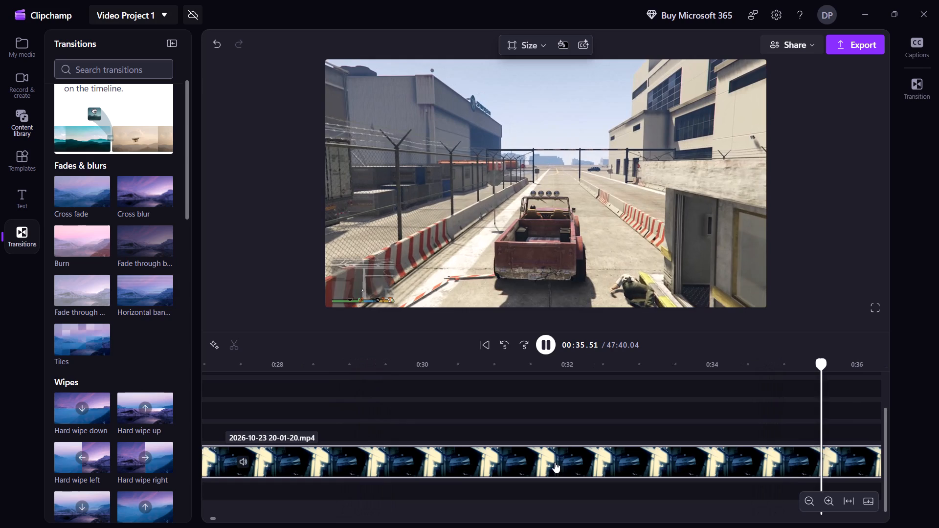
key("shift+Right")
key("shift+Right")
key("shift+Right")
key("shift+Right")
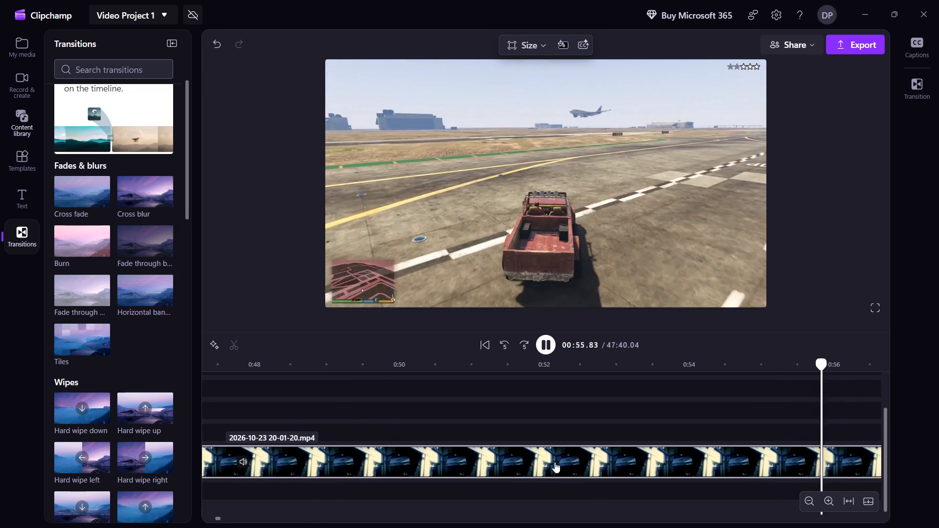
key("shift+Right")
key("shift+Right")
key("shift+Right")
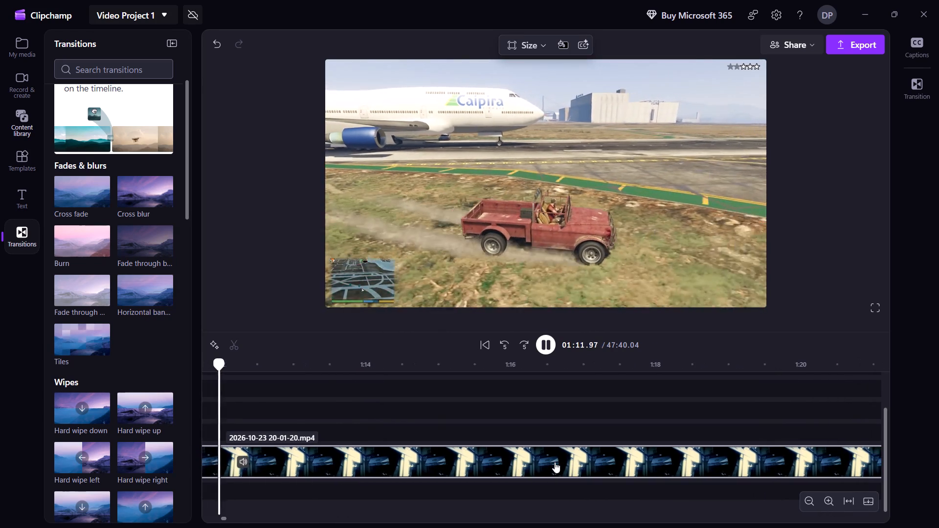
key("shift+Right")
key("shift+Right")
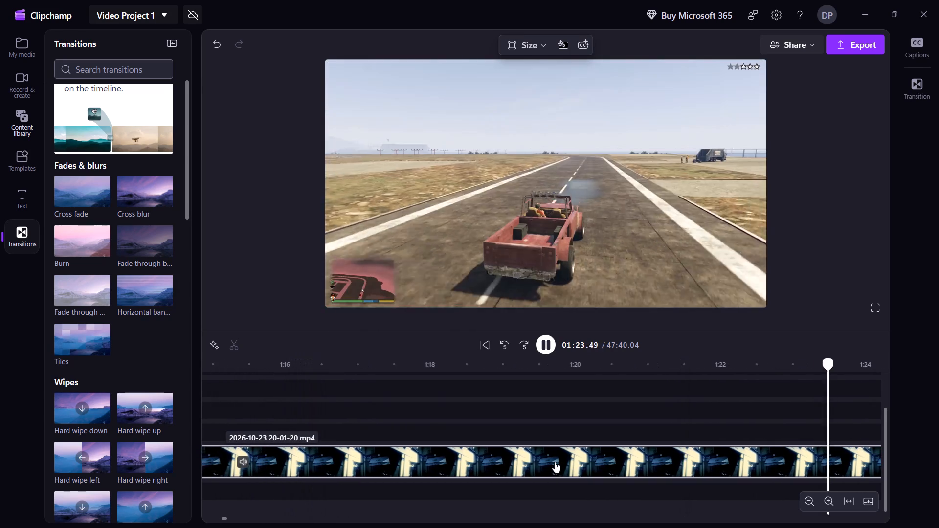
scroll(641, 476, "down", 5, "shift")
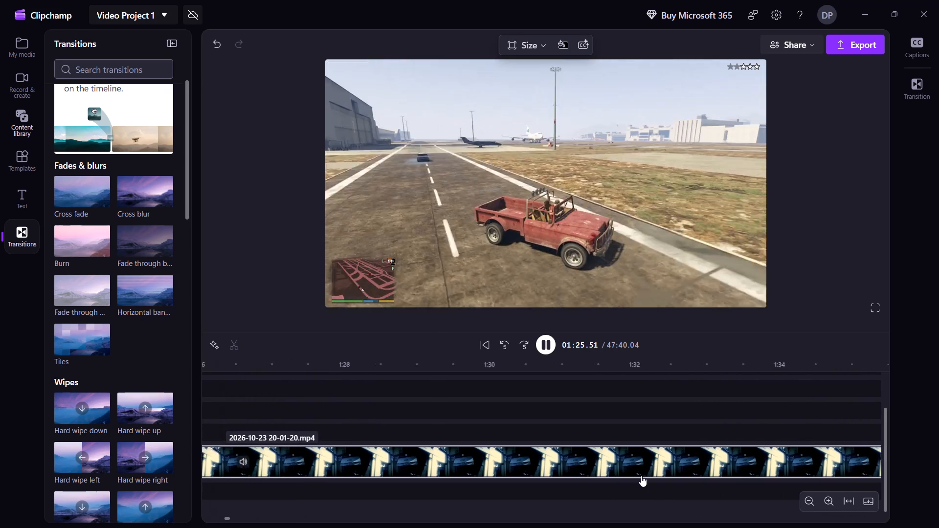
scroll(641, 476, "down", 20, "shift")
scroll(641, 476, "down", 16, "shift")
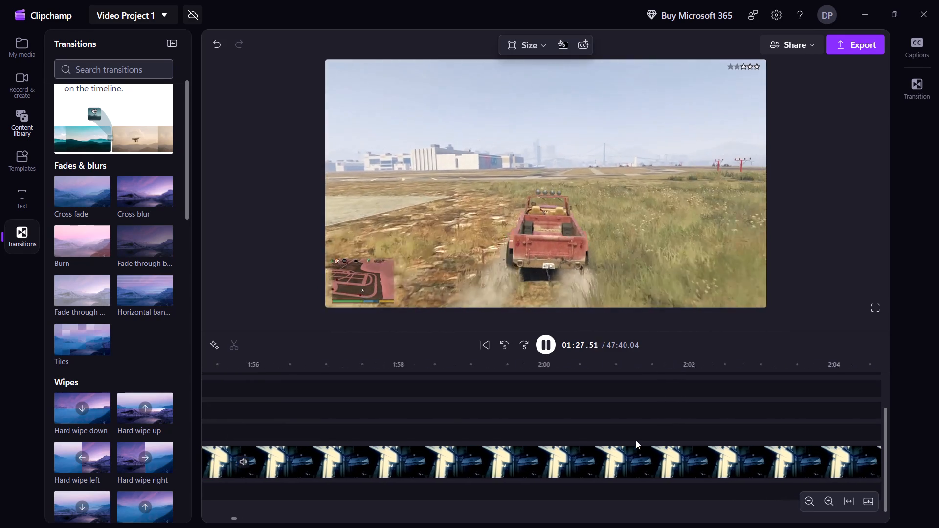
scroll(636, 440, "down", 20, "shift")
scroll(636, 440, "down", 2, "shift")
left_click(657, 450)
double_click(657, 450)
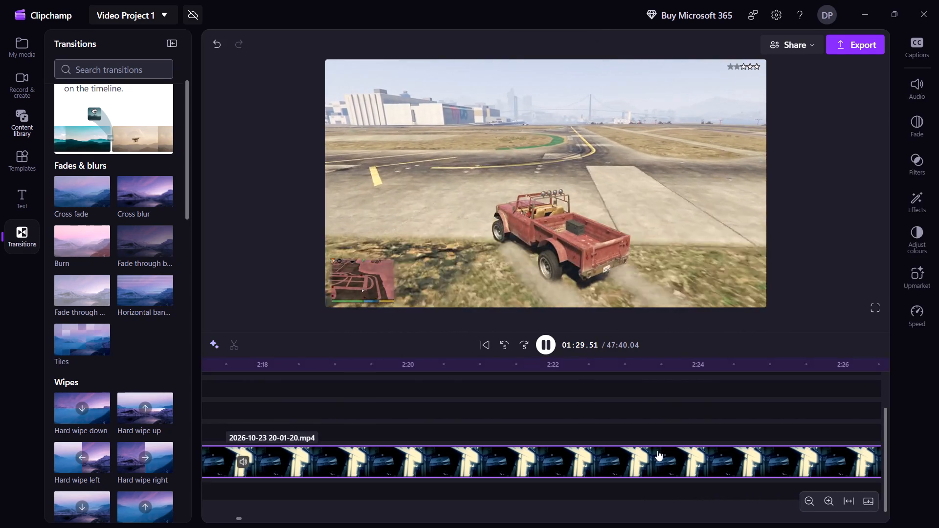
key("space")
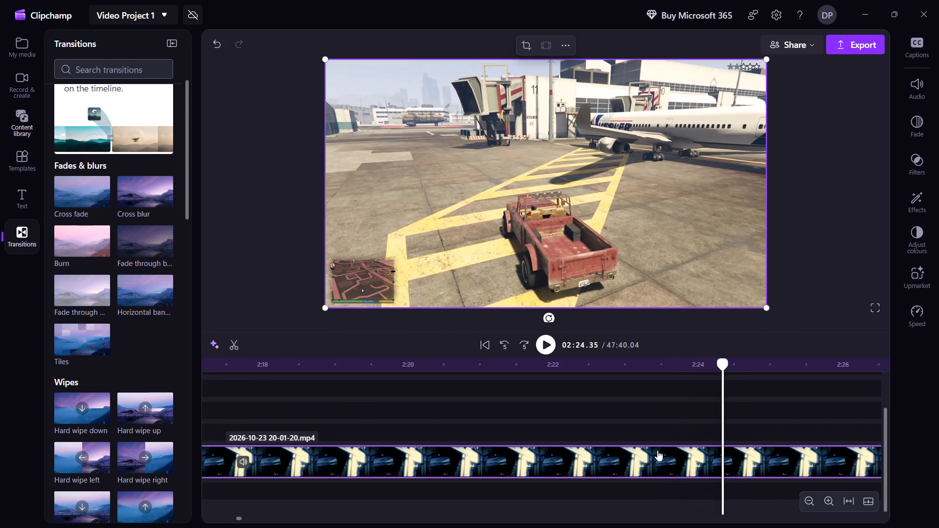
scroll(657, 450, "down", 7, "ctrl")
scroll(657, 450, "up", 6, "ctrl")
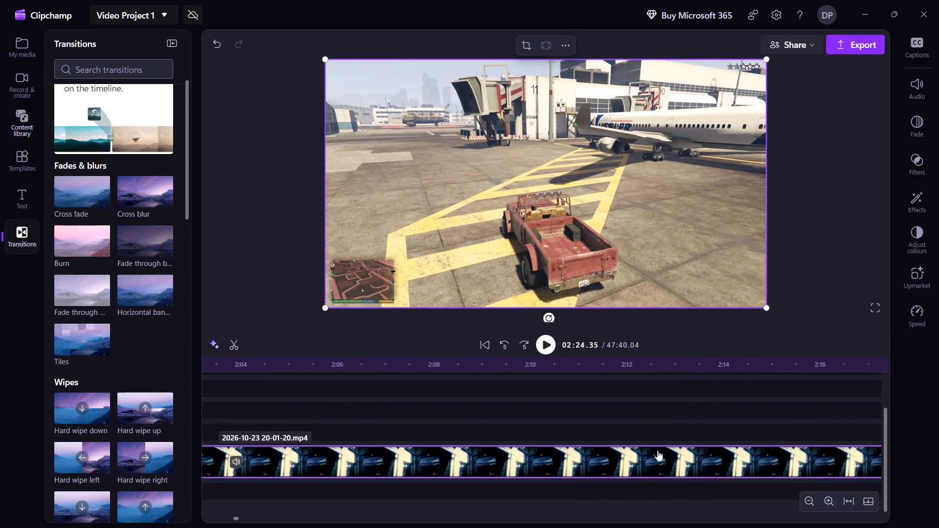
double_click(636, 459)
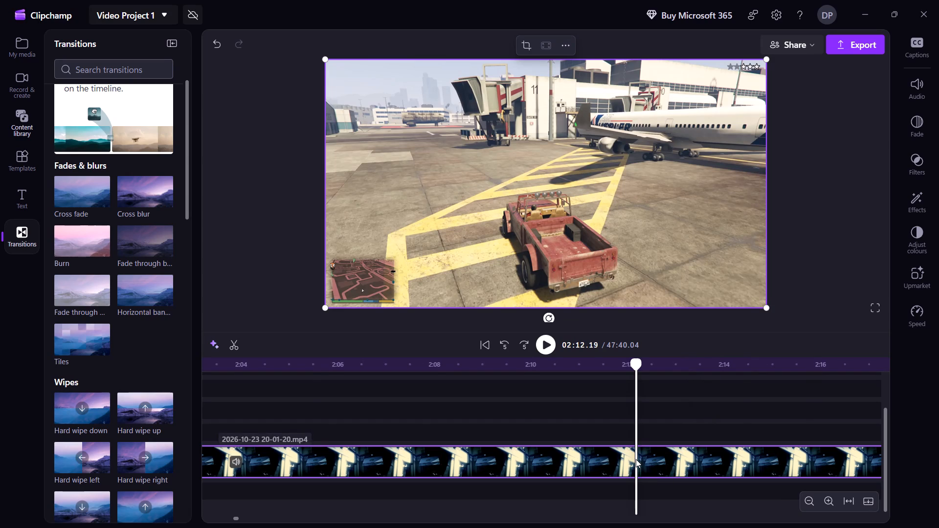
scroll(636, 459, "up", 3, "ctrl")
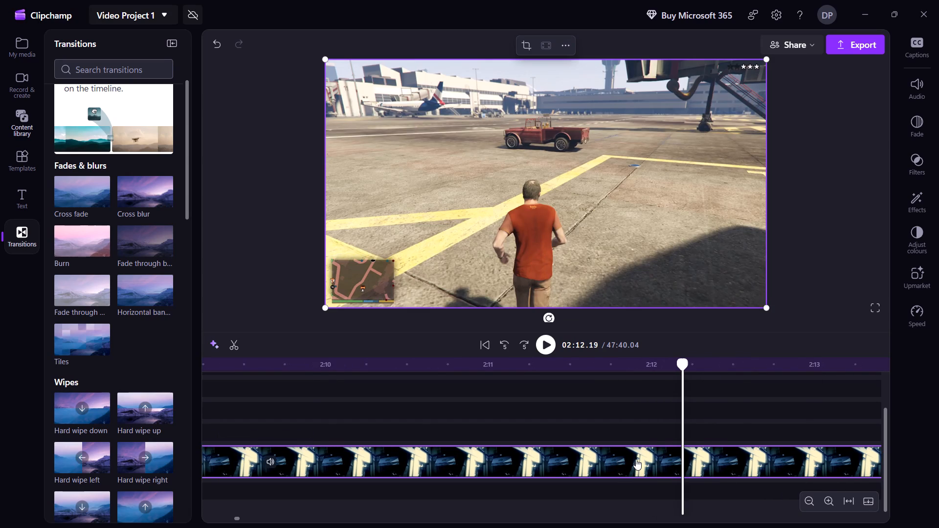
scroll(636, 459, "up", 1, "ctrl")
double_click(839, 459)
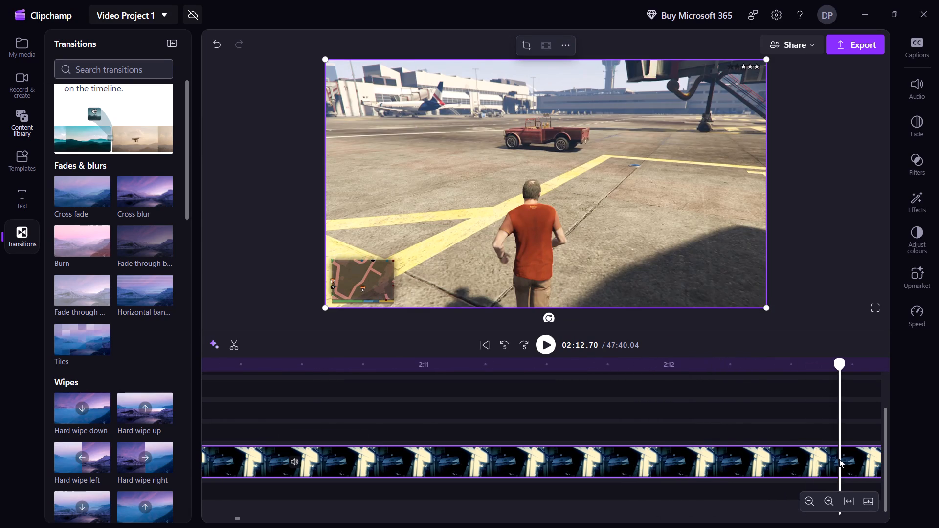
Skim the airport gameplay forward in five-second jumps from about 2:12 to the jet on the airfield at about 6:07.
key("shift+Right")
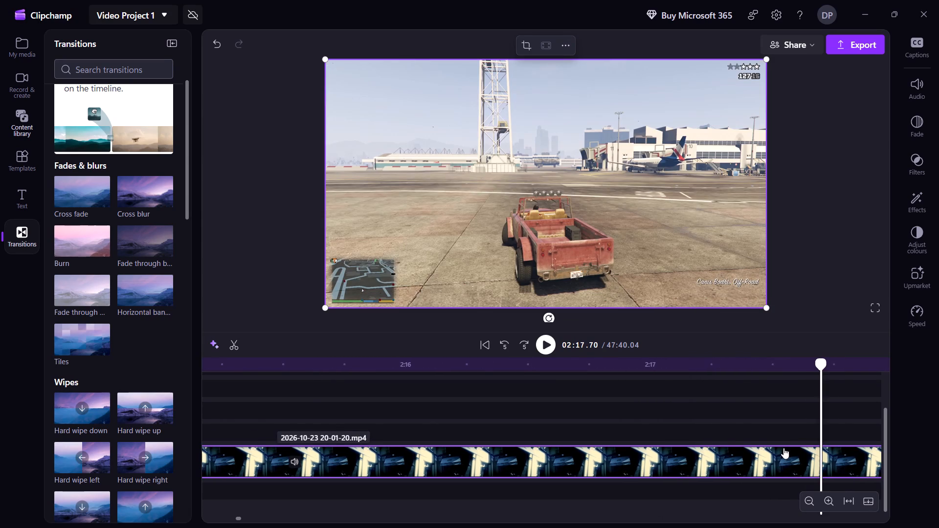
key("shift+Right")
key("shift+Right")
key("shift+Right")
key("shift+Right")
key("shift+Right")
key("shift+Right")
key("shift+Right")
key("shift+Right")
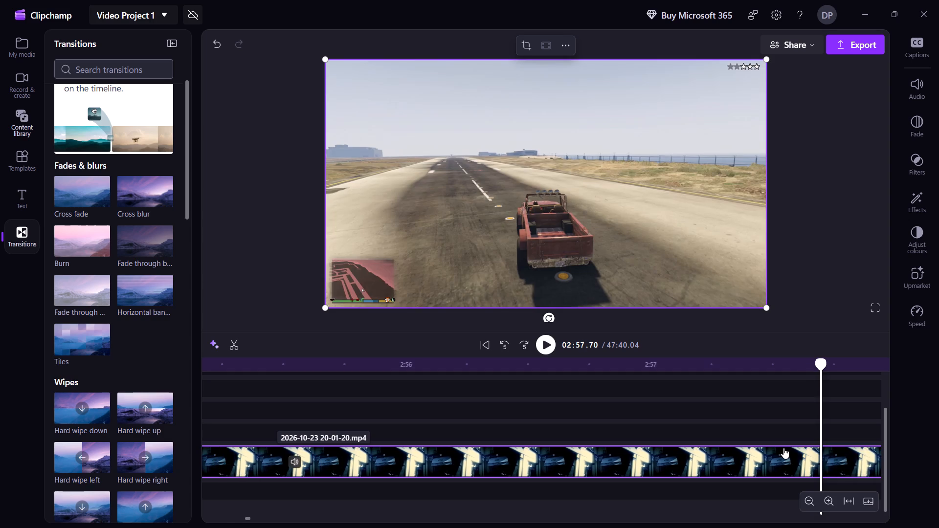
key("shift+Right")
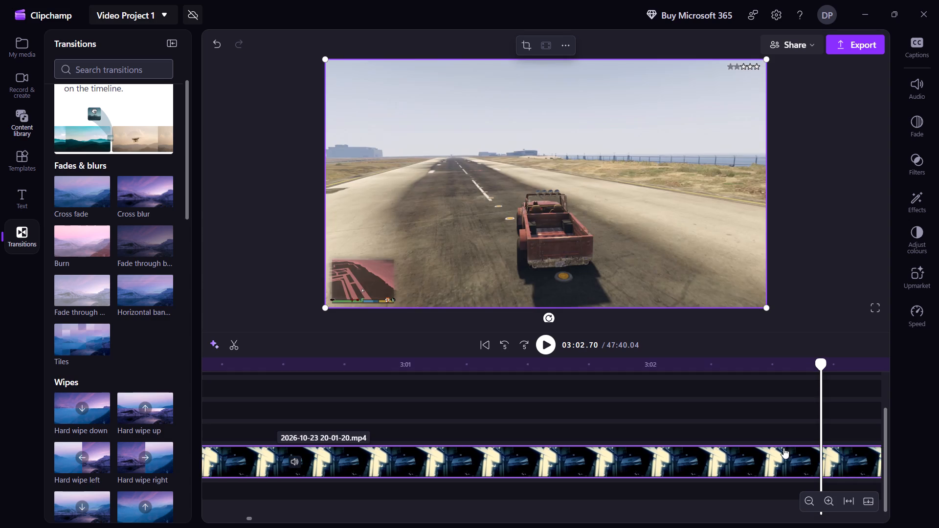
key("shift+Right")
key("shift+Right")
key("shift+Right")
key("shift+Right")
key("shift+Right")
key("shift+Right")
key("shift+Right")
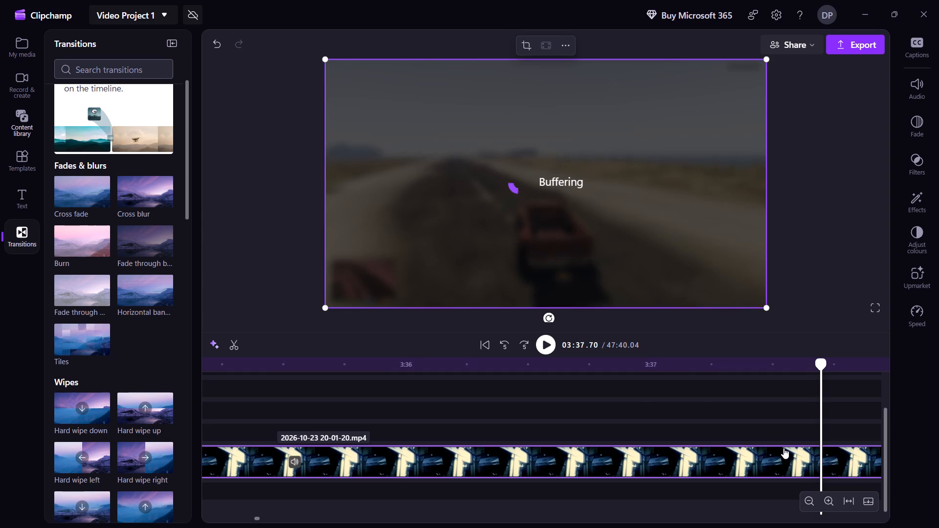
key("shift+Right")
key("shift+Right")
key("shift+Right")
key("shift+Right")
key("shift+Right")
key("shift+Right")
key("shift+Right")
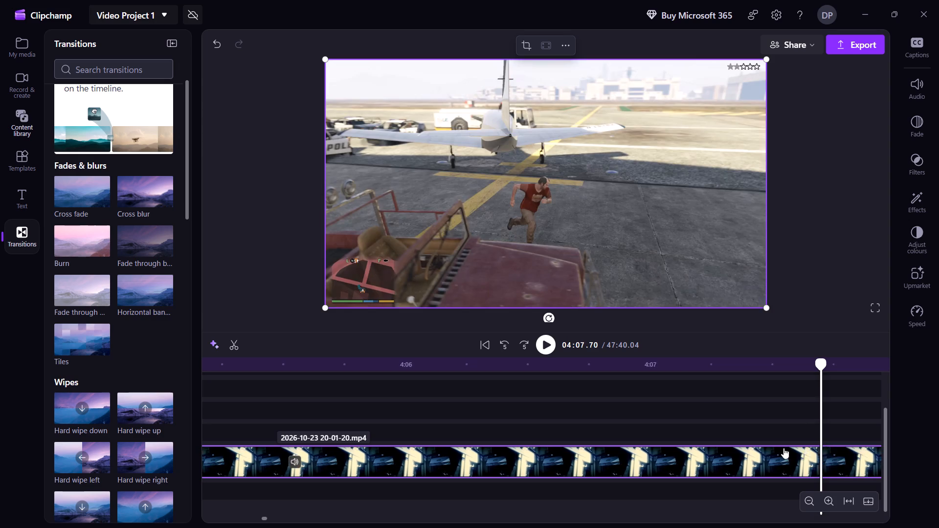
key("shift+Right")
key("shift+Right")
key("shift+Right")
key("shift+Right")
key("shift+Right")
key("shift+Right")
key("shift+Right")
key("shift+Right")
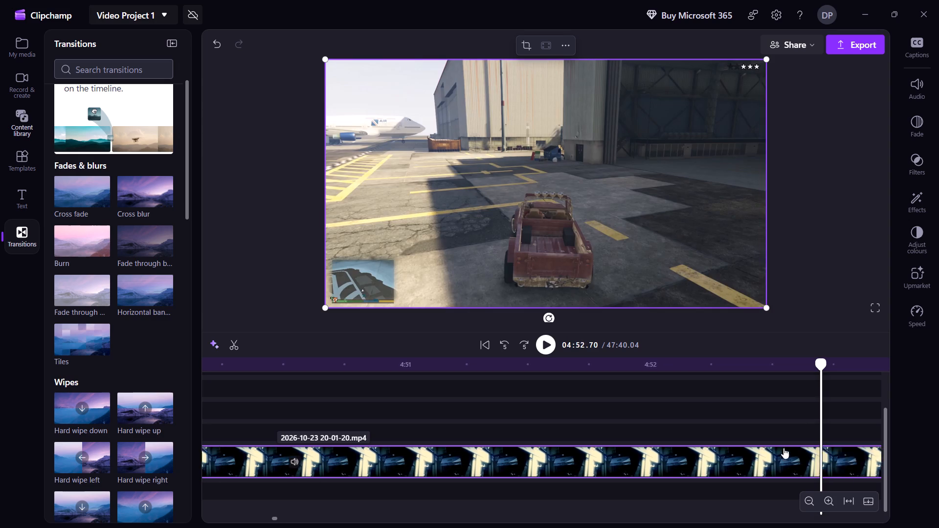
key("shift+Right")
key("shift+Right")
key("shift+Right")
key("shift+Right")
key("shift+Right")
key("shift+Right")
key("shift+Right")
key("shift+Right")
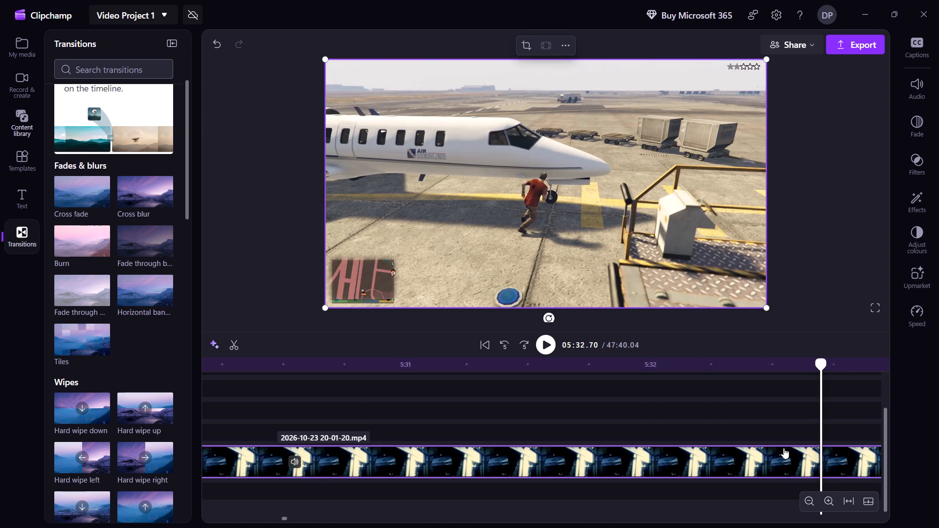
key("shift+Right")
key("shift+Right")
key("shift+Right")
key("shift+Right")
key("shift+Right")
key("shift+Right")
key("shift+Right")
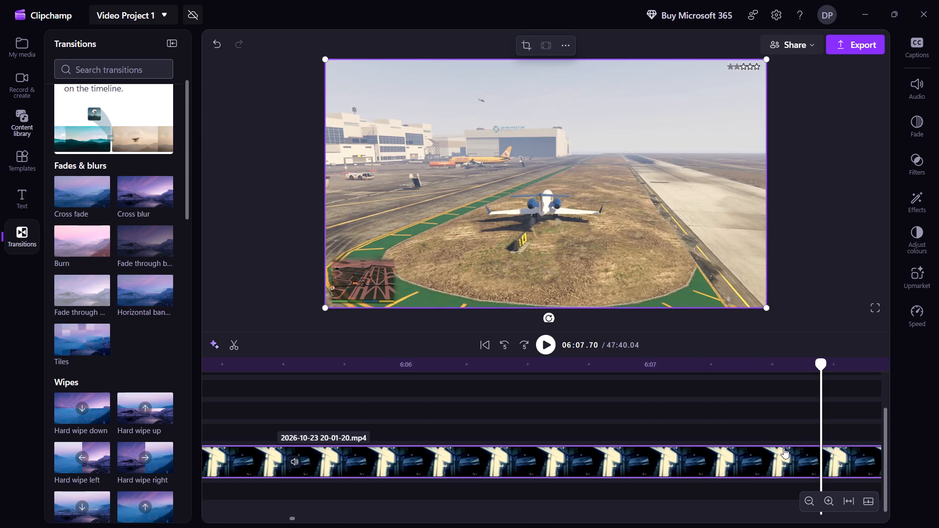
Skim the jet flight footage forward in five-second jumps to about 9:52.
key("shift+Right")
key("shift+Right")
key("shift+Right")
key("shift+Right")
key("shift+Right")
key("shift+Right")
key("shift+Right")
key("shift+Right")
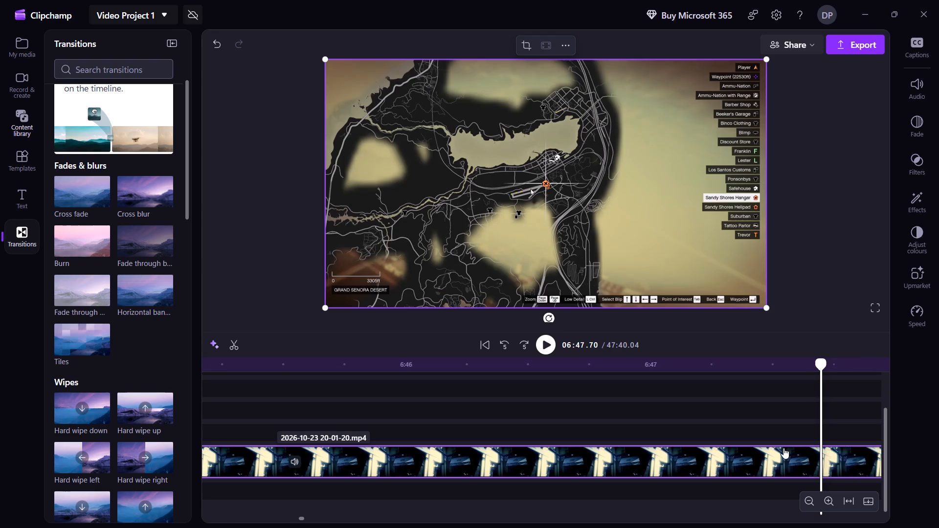
key("shift+Right")
key("shift+Right")
key("shift+Right")
key("shift+Right")
key("shift+Right")
key("shift+Right")
key("shift+Right")
key("shift+Right")
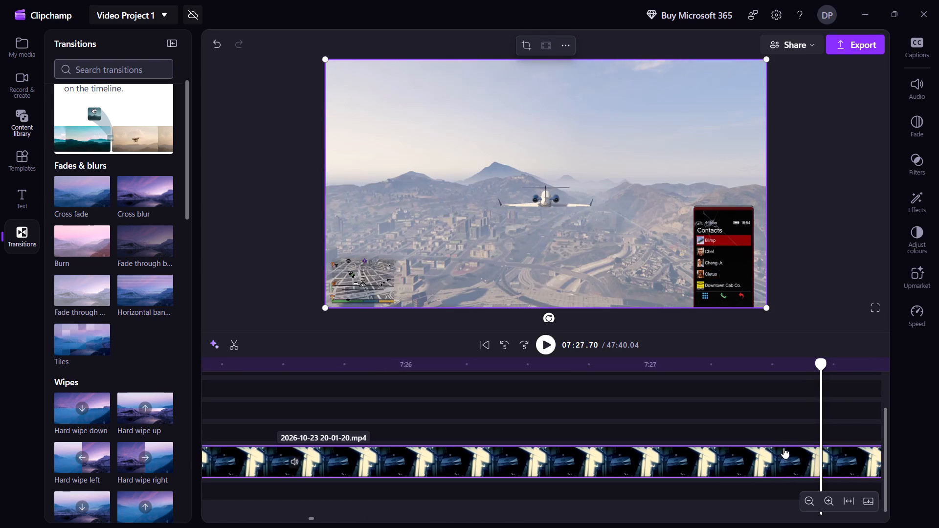
key("shift+Right")
key("shift+Right")
key("shift+Right")
key("shift+Right")
key("shift+Right")
key("shift+Right")
key("shift+Right")
key("shift+Right")
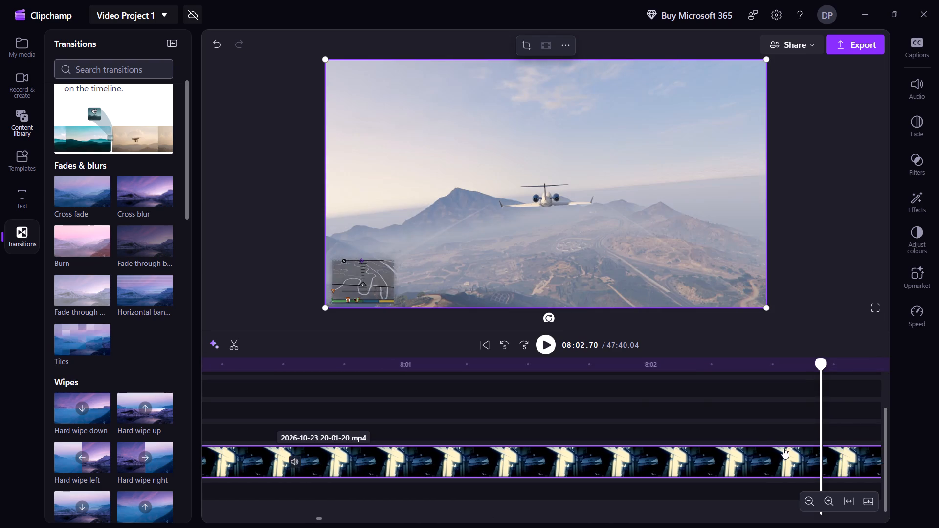
key("shift+Right")
key("shift+Right")
key("shift+Right")
key("shift+Right")
key("shift+Right")
key("shift+Right")
key("shift+Right")
key("shift+Right")
key("shift+Right")
key("shift+Right")
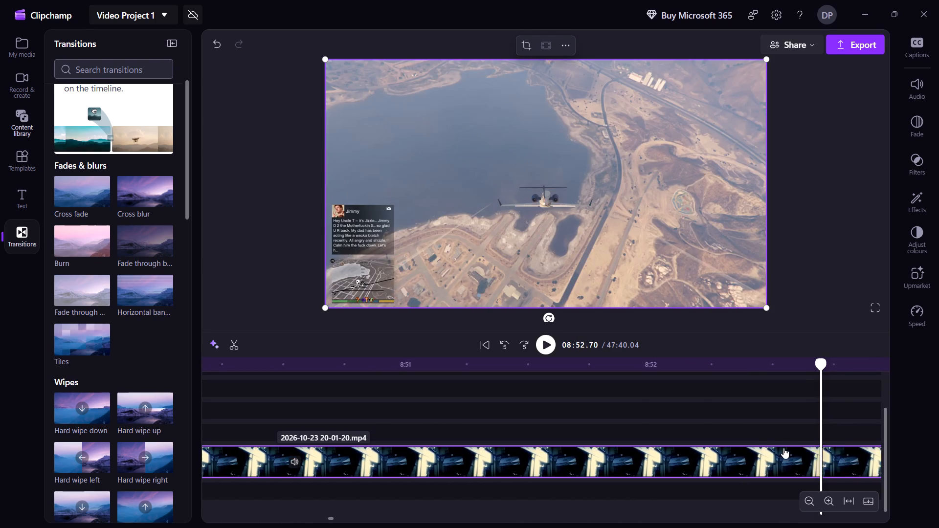
key("shift+Right")
key("shift+Right")
key("shift+Right")
key("shift+Right")
key("shift+Right")
key("shift+Right")
key("shift+Right")
key("shift+Right")
key("shift+Right")
key("shift+Right")
key("shift+Right")
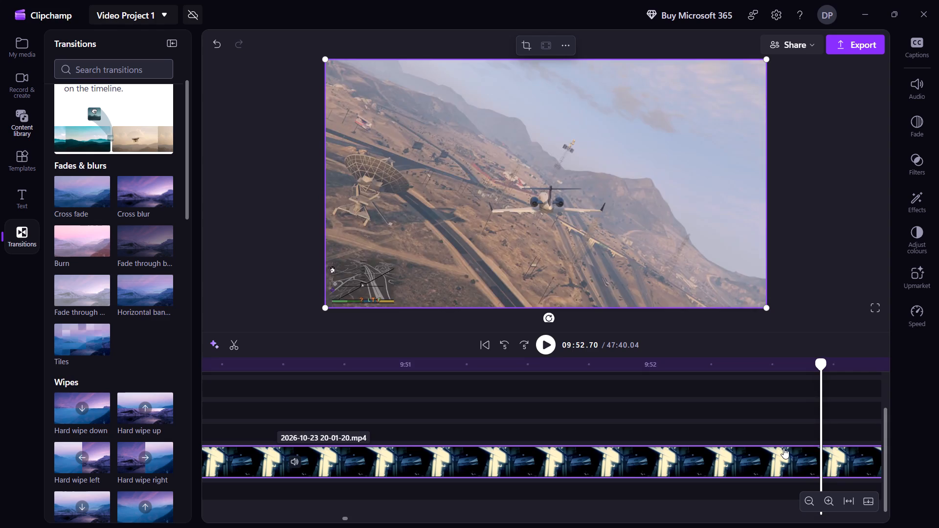
Skim the gameplay forward past the city motorbike ride to the BAWSAQ stock market scene at about 20:47.
key("shift+Right")
key("shift+Right")
key("shift+Right")
key("shift+Right")
key("shift+Right")
key("shift+Right")
key("shift+Right")
key("shift+Right")
key("shift+Right")
key("shift+Right")
key("shift+Right")
key("shift+Right")
key("shift+Right")
key("shift+Right")
key("shift+Right")
key("shift+Right")
key("shift+Right")
key("shift+Right")
key("shift+Right")
key("shift+Right")
key("shift+Right")
key("shift+Right")
key("shift+Right")
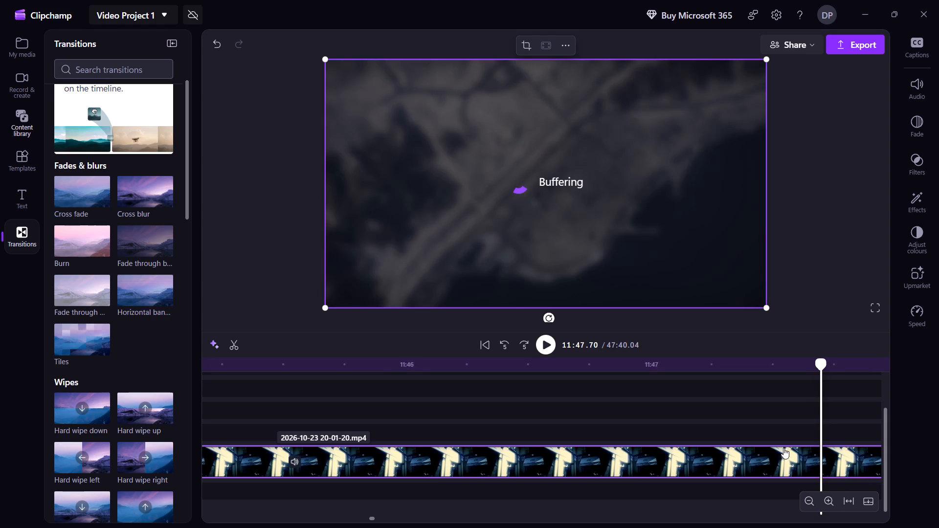
key("shift+Right")
key("shift+Right")
key("shift+Right")
key("shift+Right")
key("shift+Right")
key("shift+Right")
key("shift+Right")
key("shift+Right")
key("shift+Right")
key("shift+Right")
key("shift+Right")
key("shift+Right")
key("shift+Right")
key("shift+Right")
key("shift+Right")
key("shift+Right")
key("shift+Right")
key("shift+Right")
key("shift+Right")
key("shift+Right")
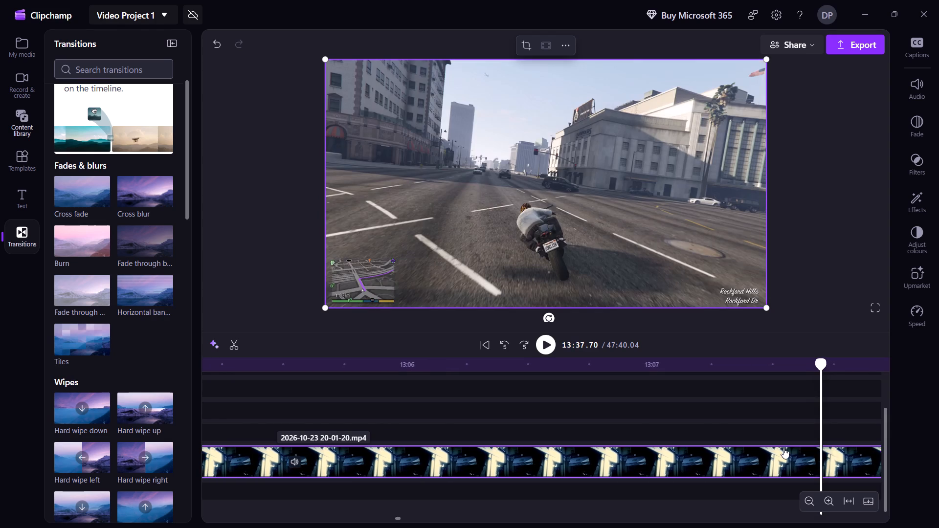
key("shift+Right")
key("shift+Right")
key("shift+Right")
key("shift+Right")
key("shift+Right")
key("shift+Right")
key("shift+Right")
key("shift+Right")
key("shift+Right")
key("shift+Right")
key("shift+Right")
key("shift+Right")
key("shift+Right")
key("shift+Right")
key("shift+Right")
key("shift+Right")
key("shift+Right")
key("shift+Right")
key("shift+Right")
key("shift+Right")
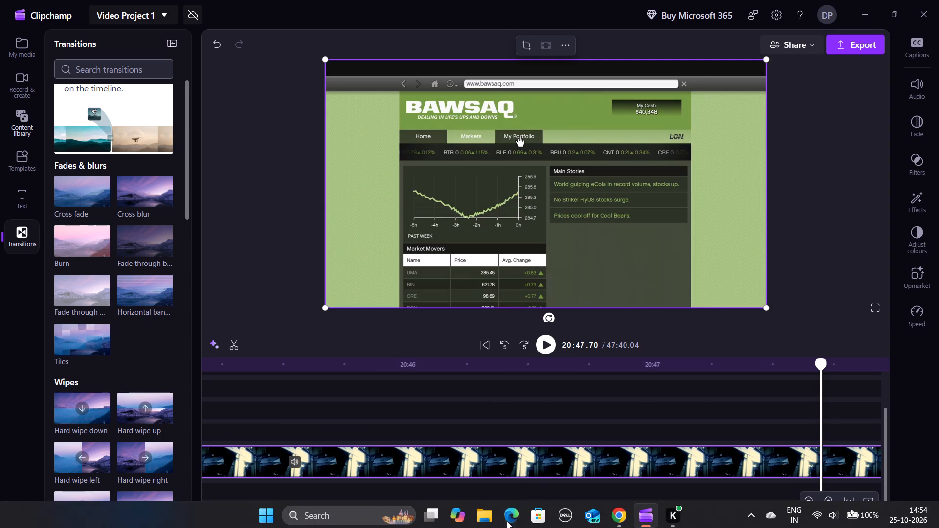
Review the BAWSAQ share purchase footage from about 24:17 to the stock portfolio page at about 25:03.
left_click_drag(494, 519, 544, 525)
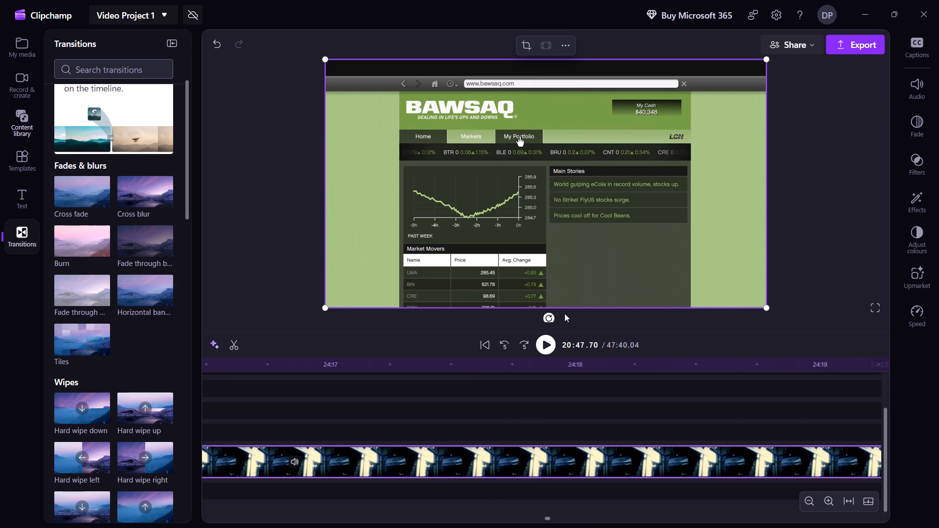
double_click(555, 452)
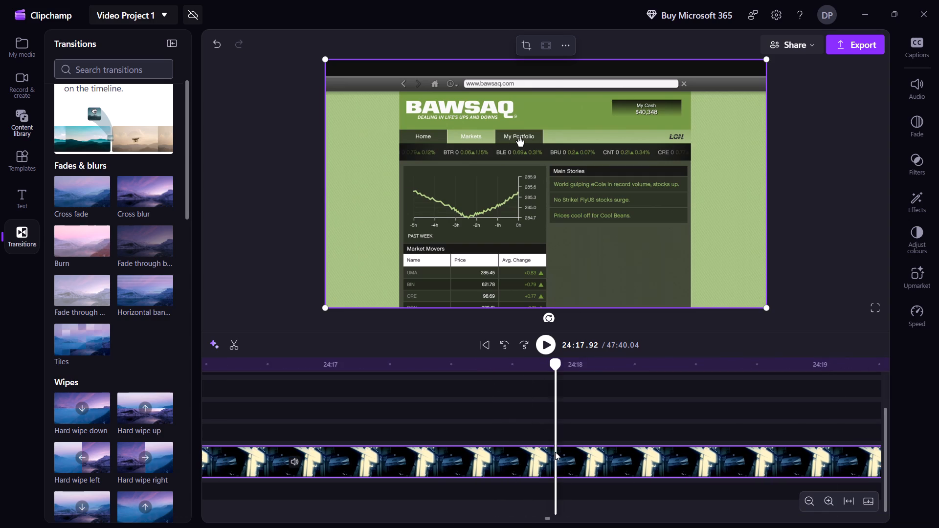
key("shift+Right")
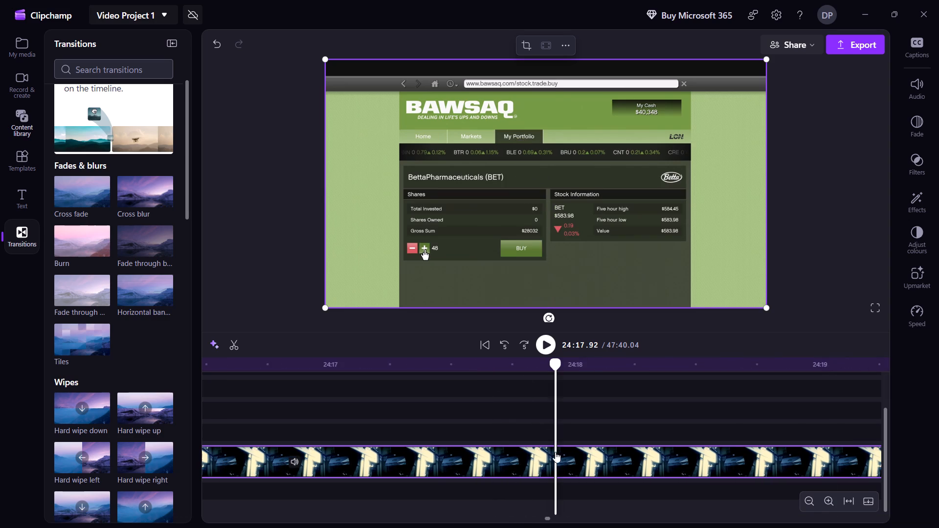
key("shift+Right")
key("shift+Right")
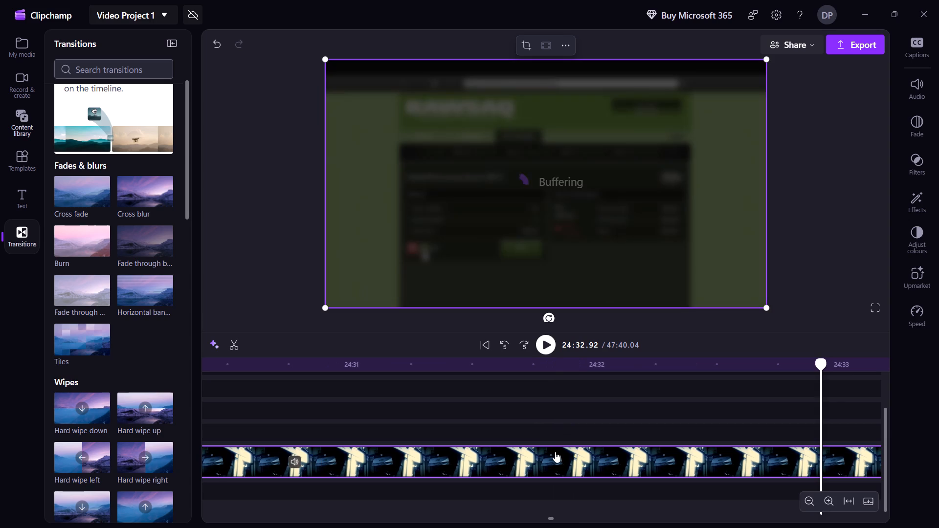
key("shift+Right")
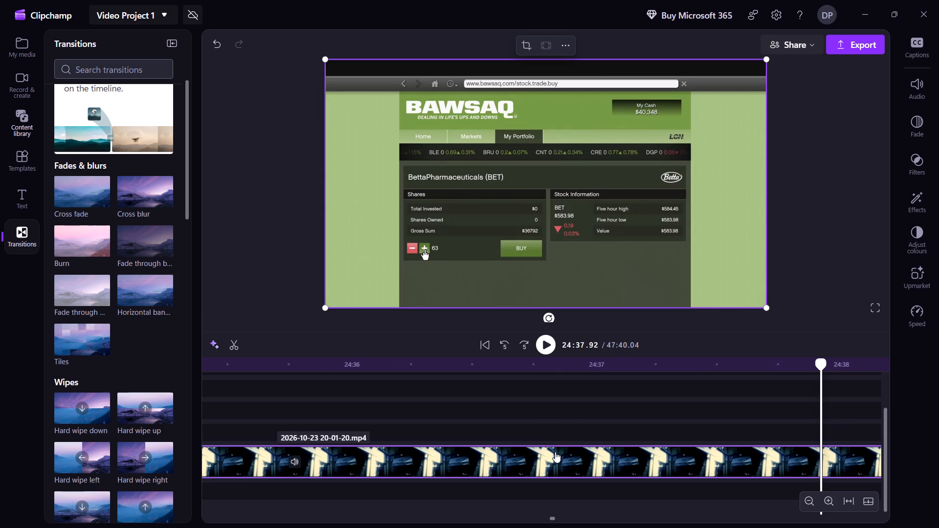
key("shift+Right")
key("shift+Right")
key("shift+Right")
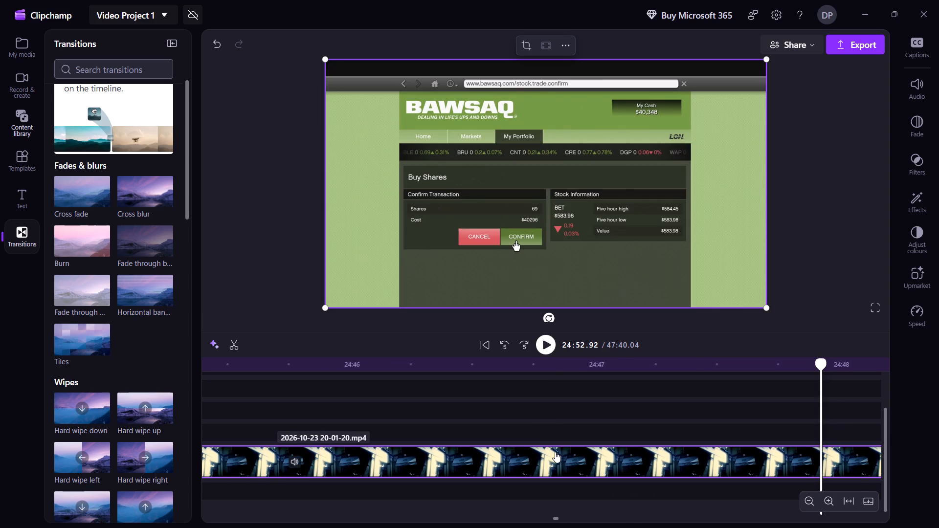
key("space")
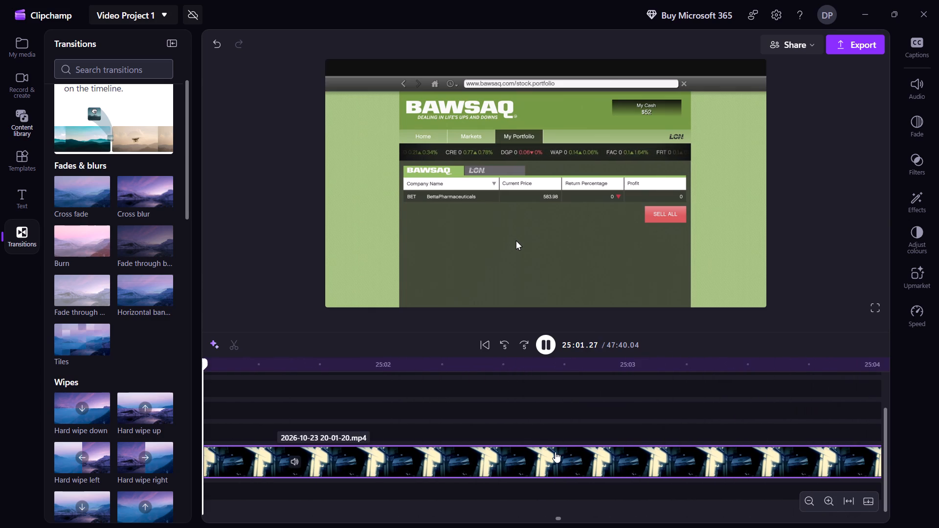
key("space")
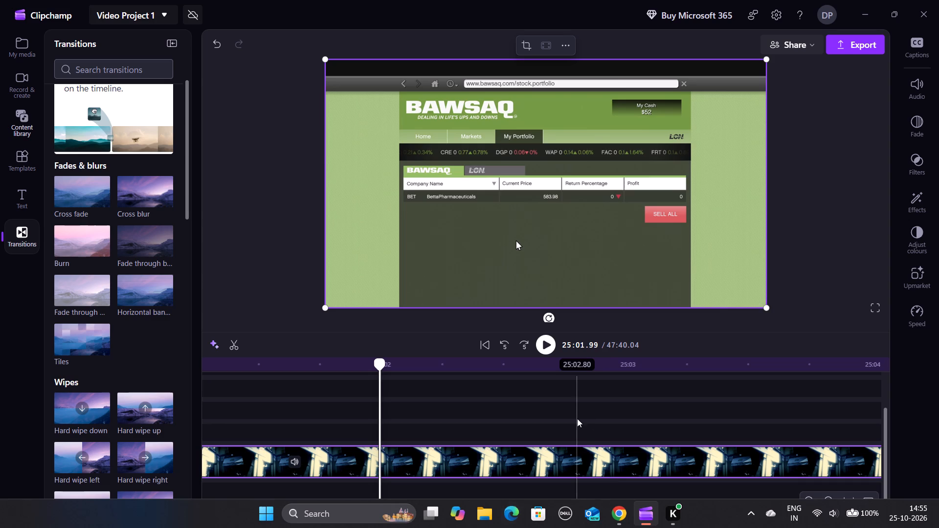
scroll(582, 440, "down", 12, "ctrl")
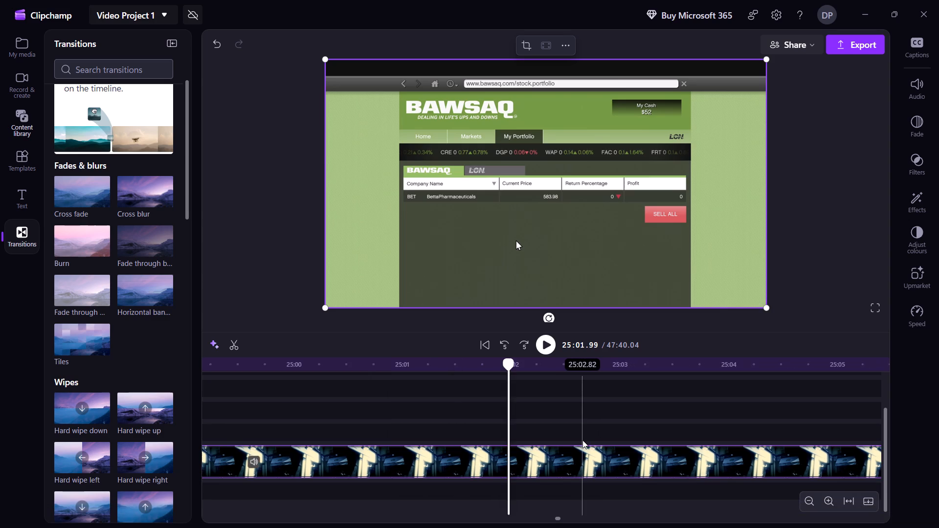
scroll(582, 440, "down", 8, "ctrl")
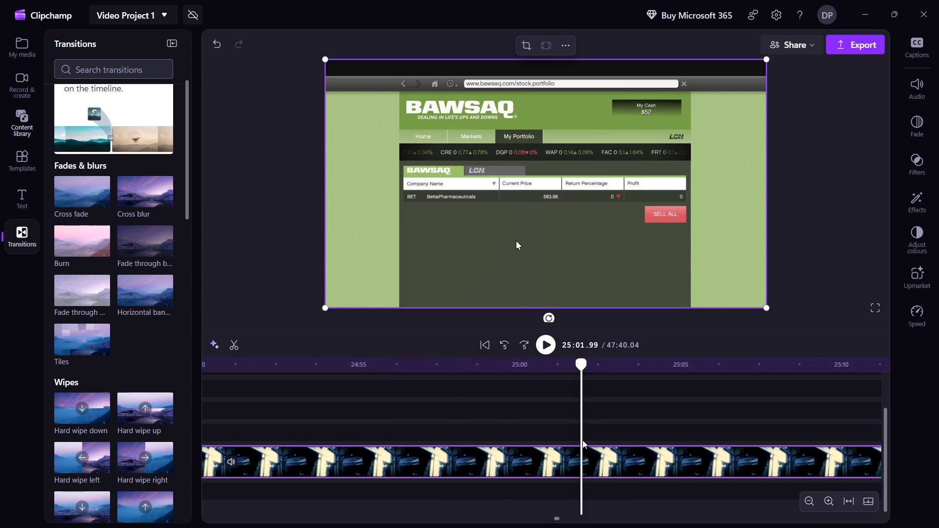
scroll(582, 440, "up", 3, "ctrl")
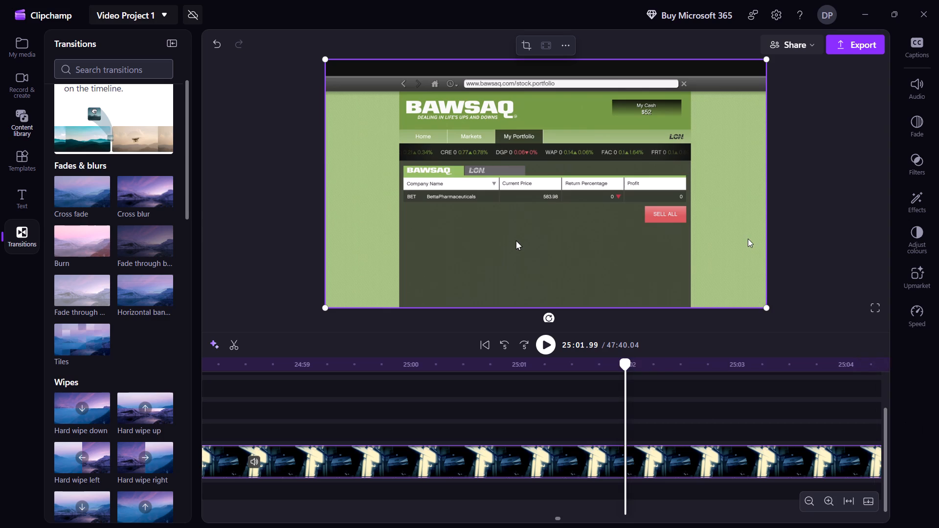
triple_click(739, 454)
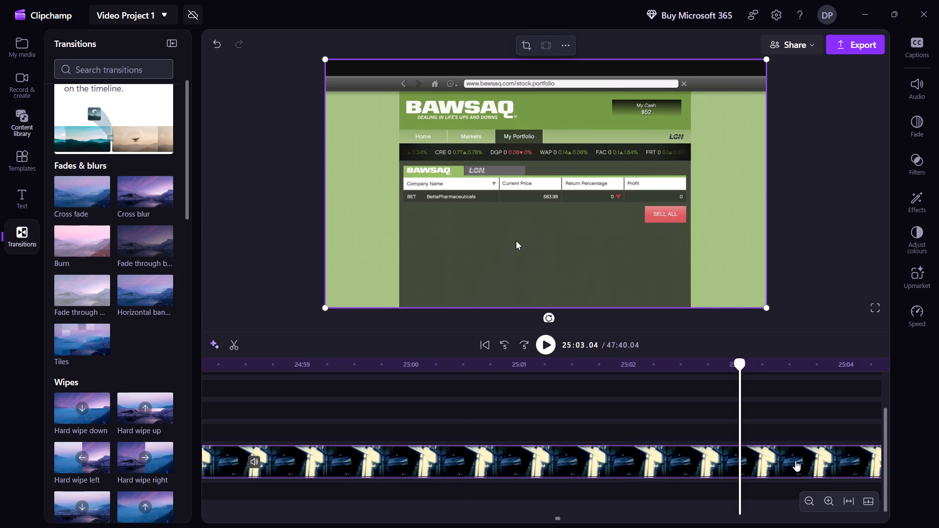
triple_click(819, 461)
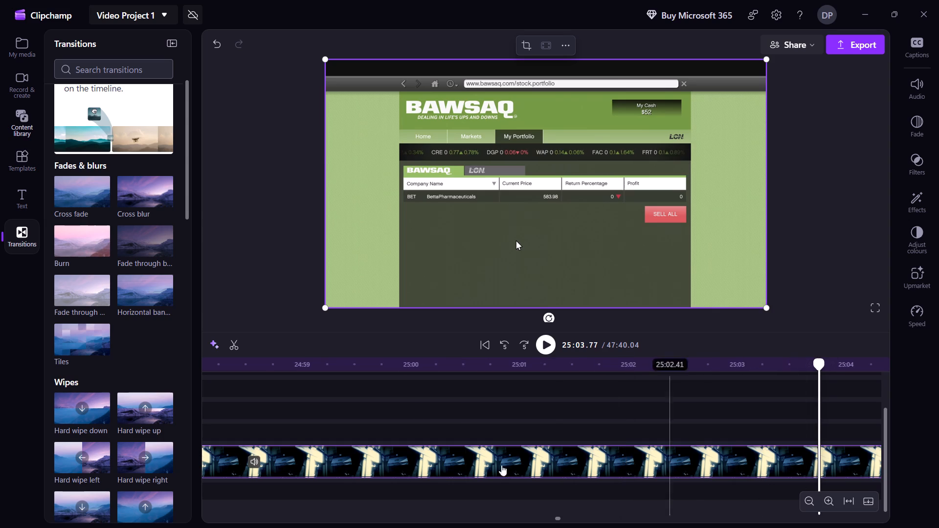
Check the end of the recording at 47:40, then replay the transition from the EP #8 intro into the gameplay to about 0:18.
key("ctrl+Right")
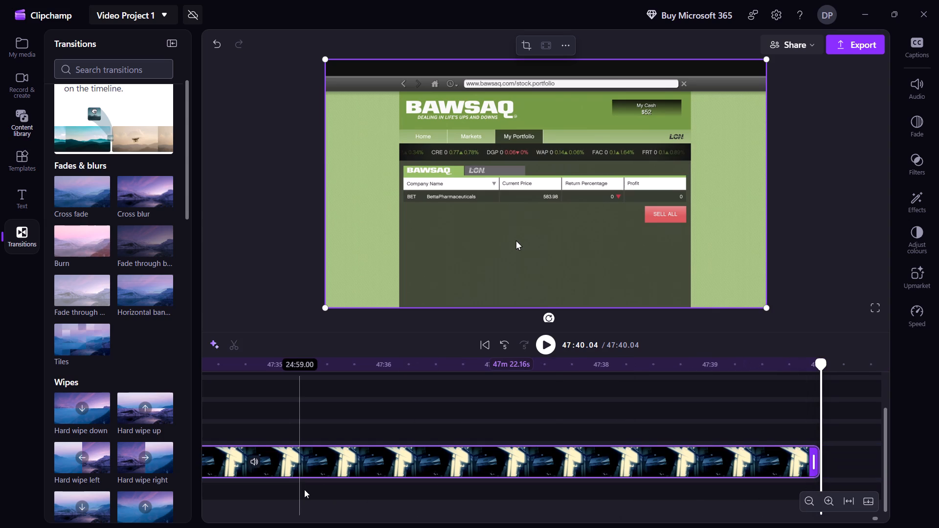
triple_click(833, 501)
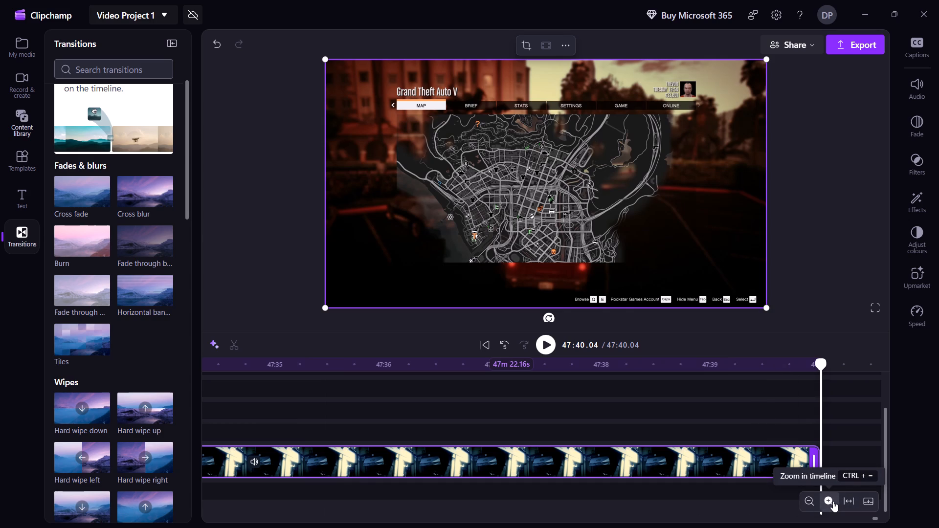
double_click(812, 505)
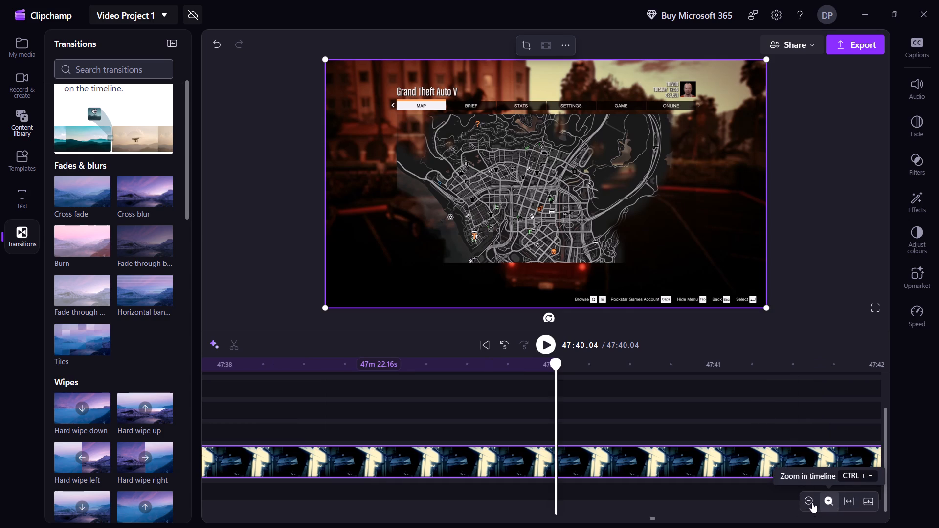
left_click(812, 502)
triple_click(812, 502)
triple_click(812, 502)
triple_click(812, 502)
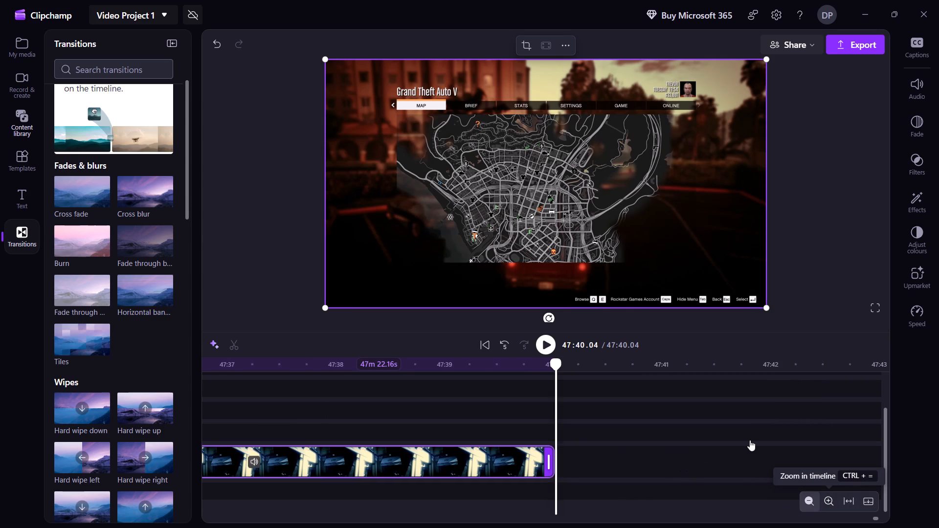
key("ctrl+Left")
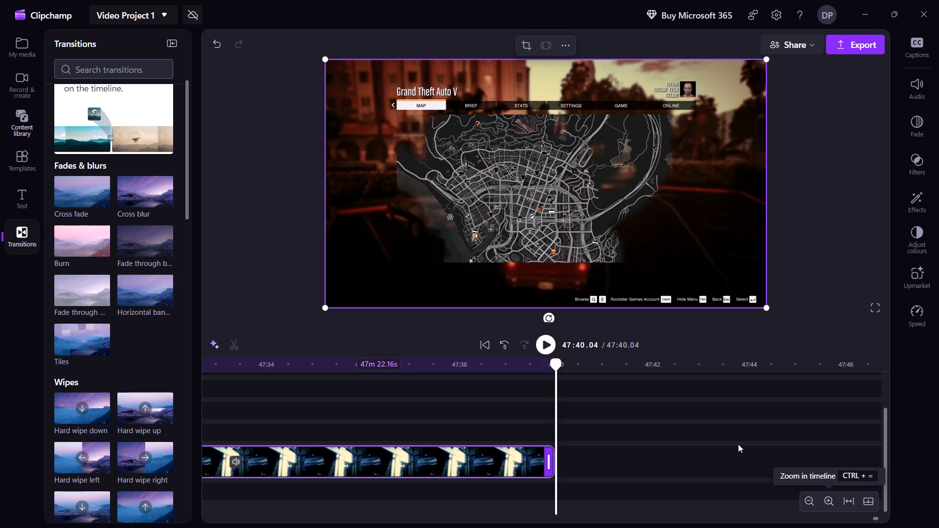
key("space")
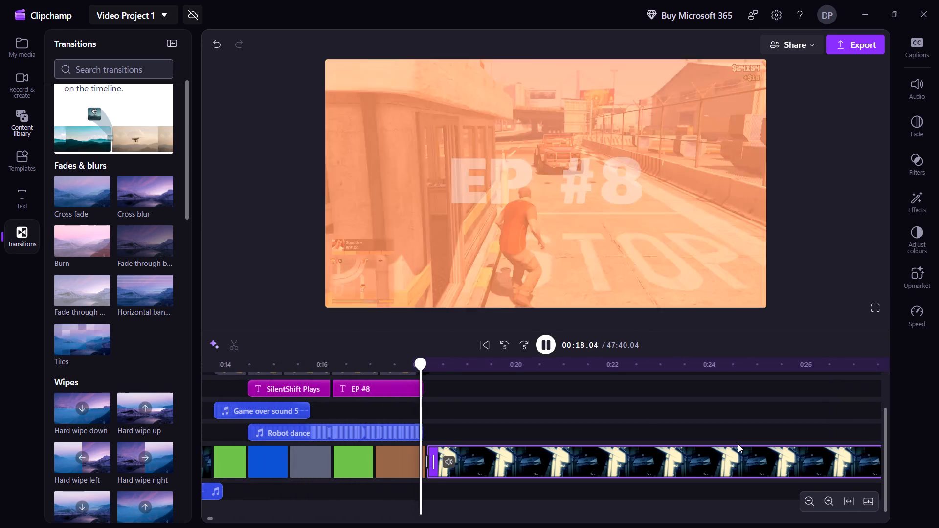
key("space")
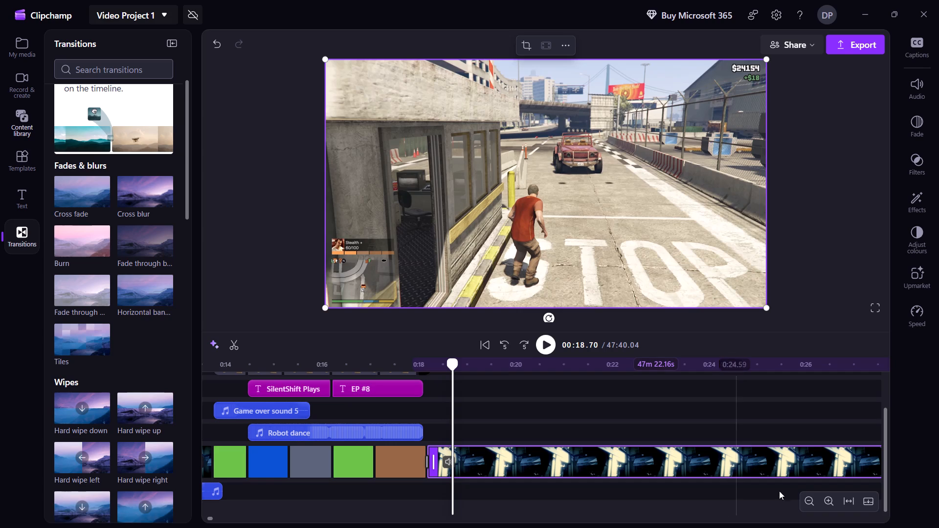
left_click(824, 499)
triple_click(824, 499)
triple_click(824, 499)
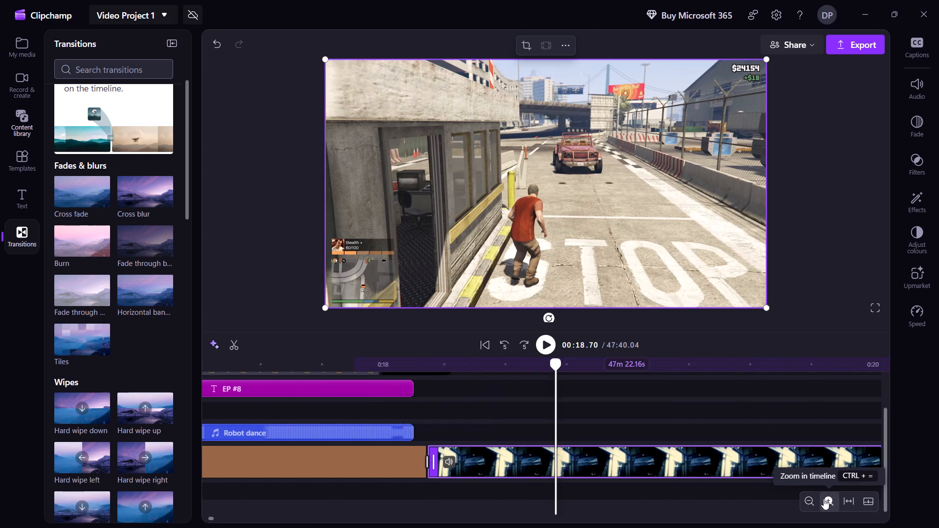
double_click(824, 499)
double_click(824, 499)
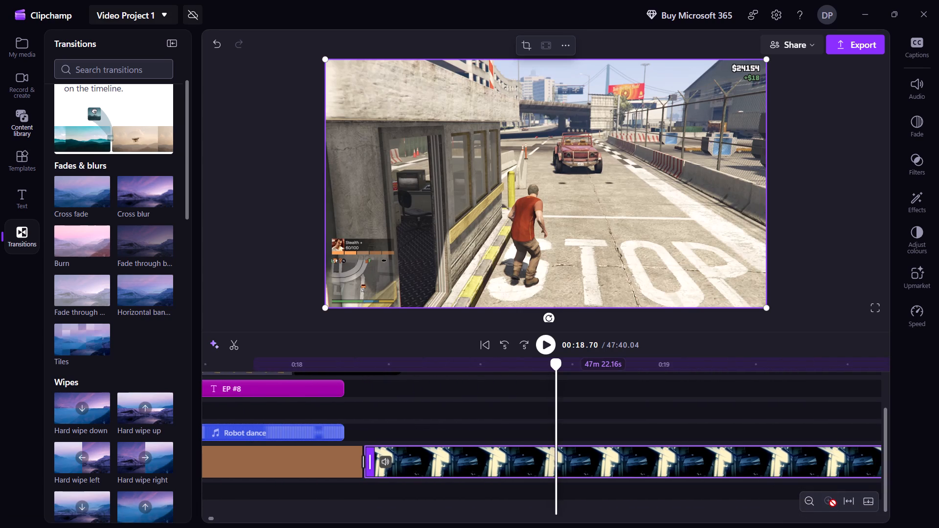
triple_click(811, 509)
triple_click(811, 509)
triple_click(811, 509)
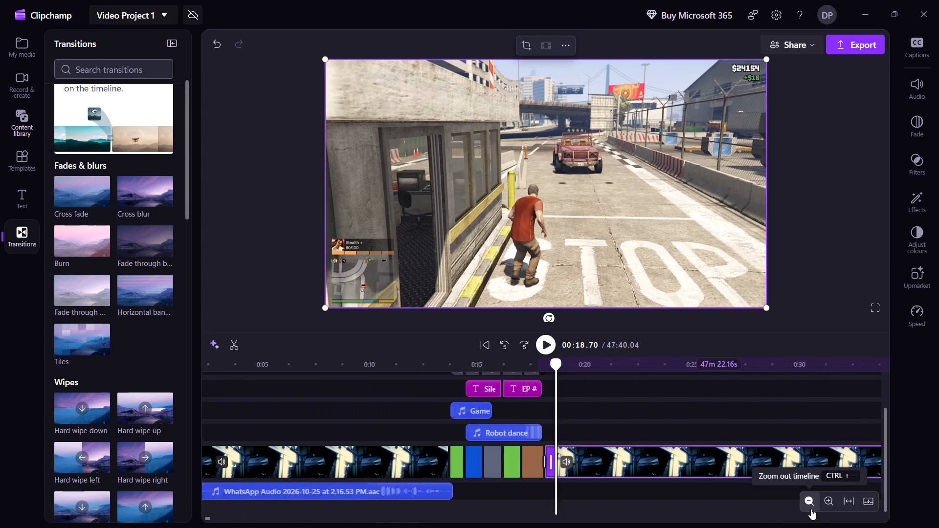
triple_click(811, 509)
triple_click(811, 509)
triple_click(811, 509)
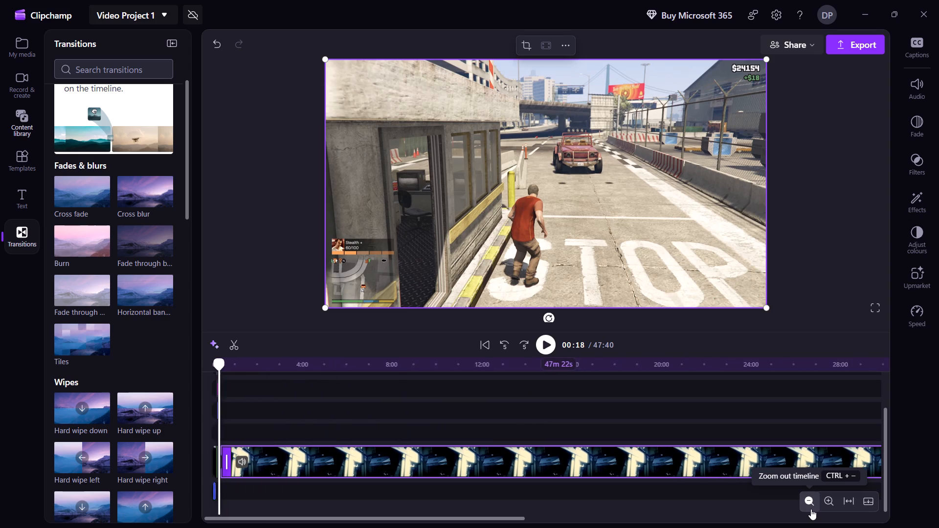
left_click(811, 509)
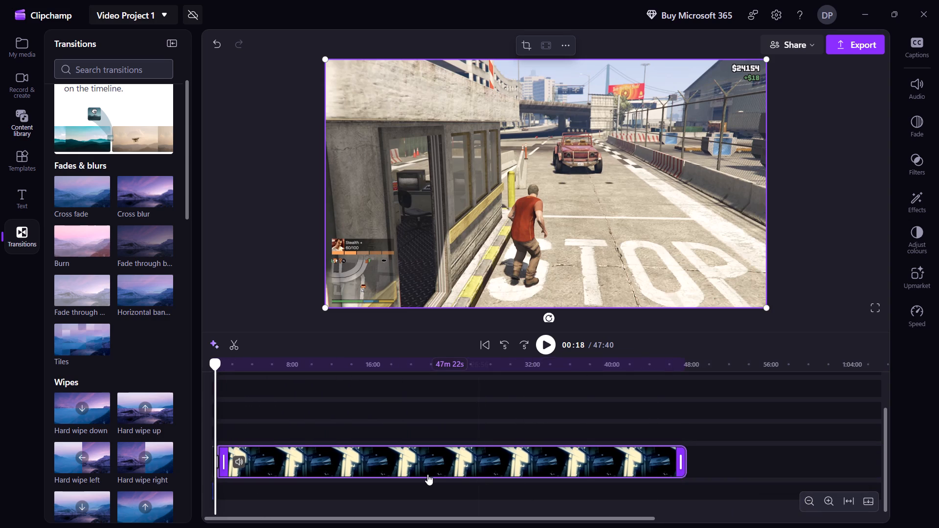
double_click(428, 461)
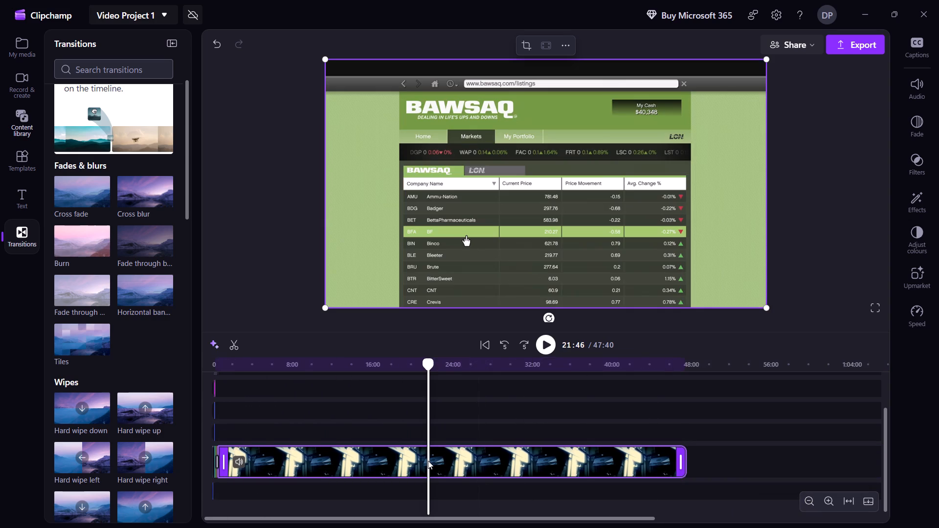
double_click(453, 455)
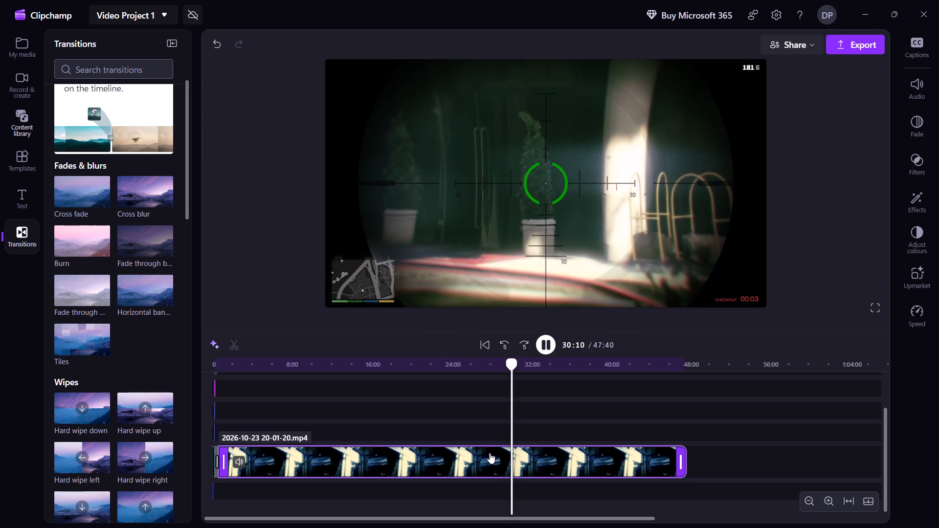
key("space")
key("Right")
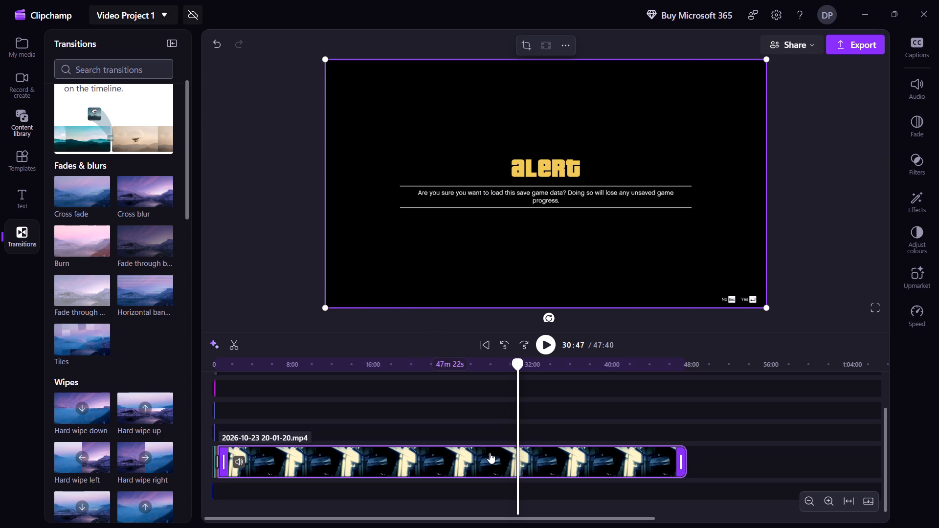
key("space")
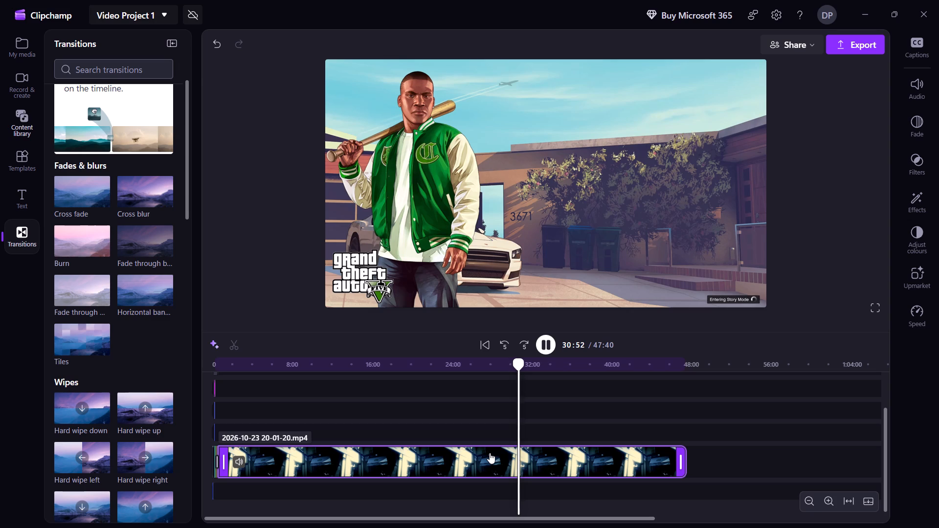
key("space")
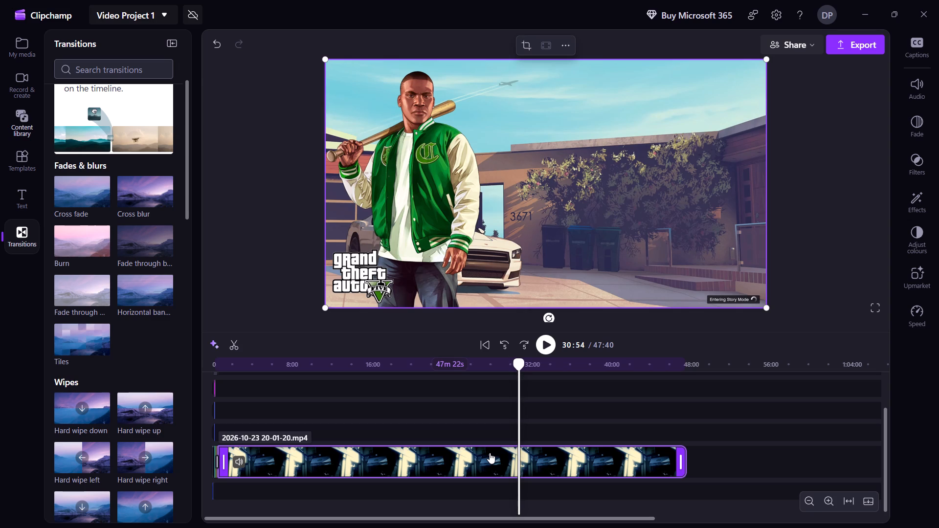
Skip through the story mode loading screen from 30:54 to the Smoke Shop scene at about 31:23.
triple_click(827, 497)
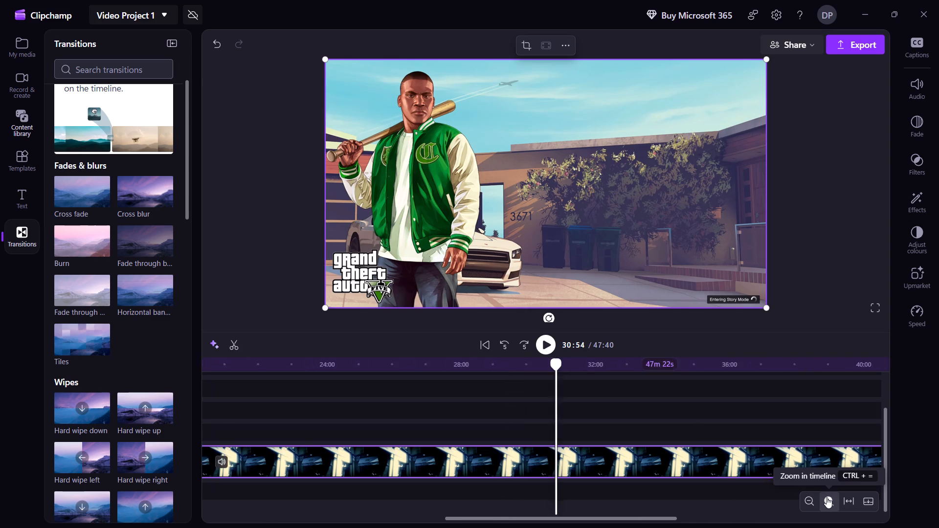
triple_click(827, 497)
left_click(827, 497)
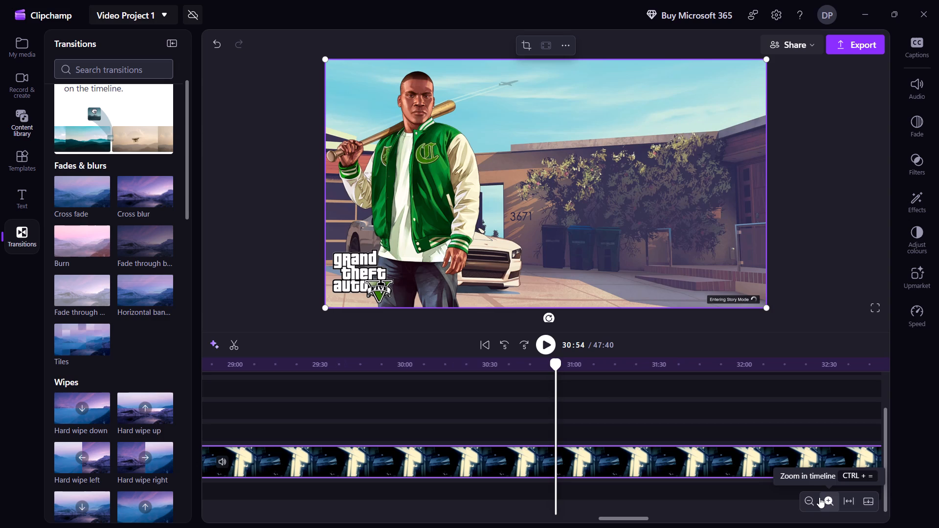
left_click(813, 503)
left_click(813, 503)
key("space")
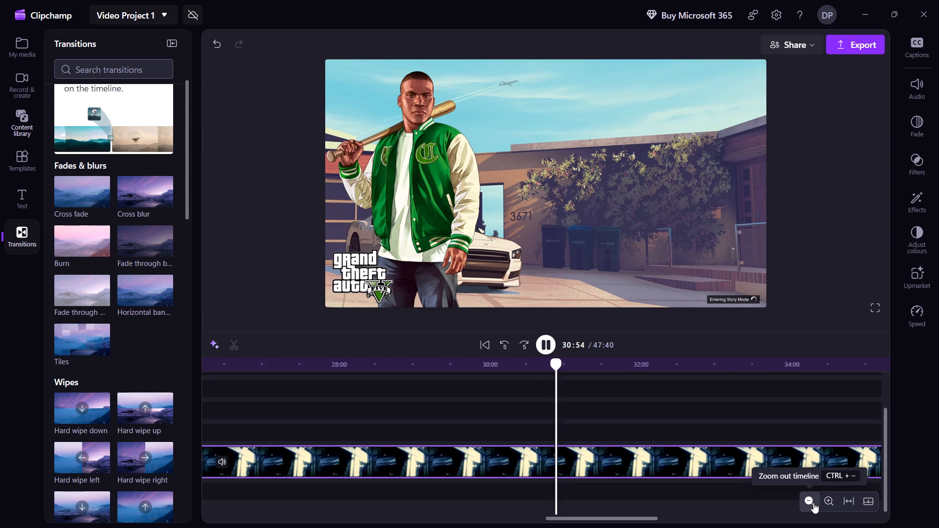
key("Right")
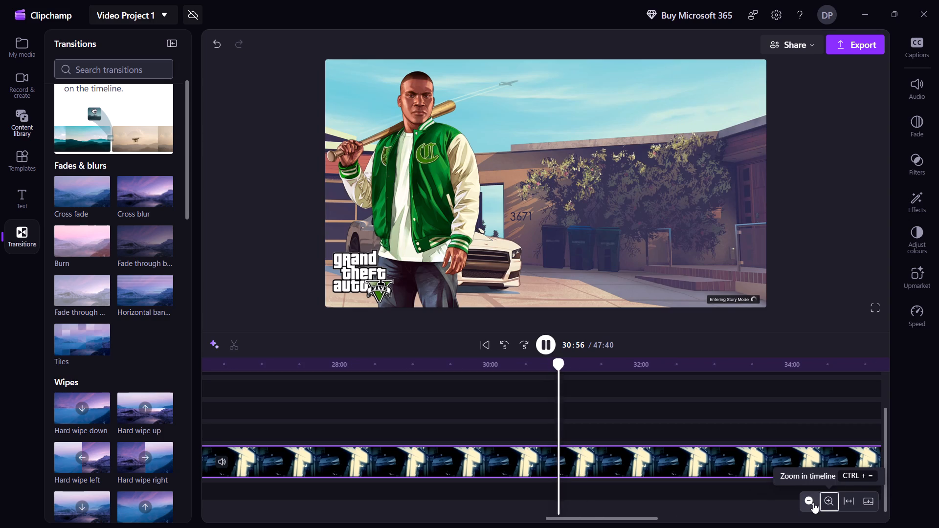
left_click(635, 462)
key("Right")
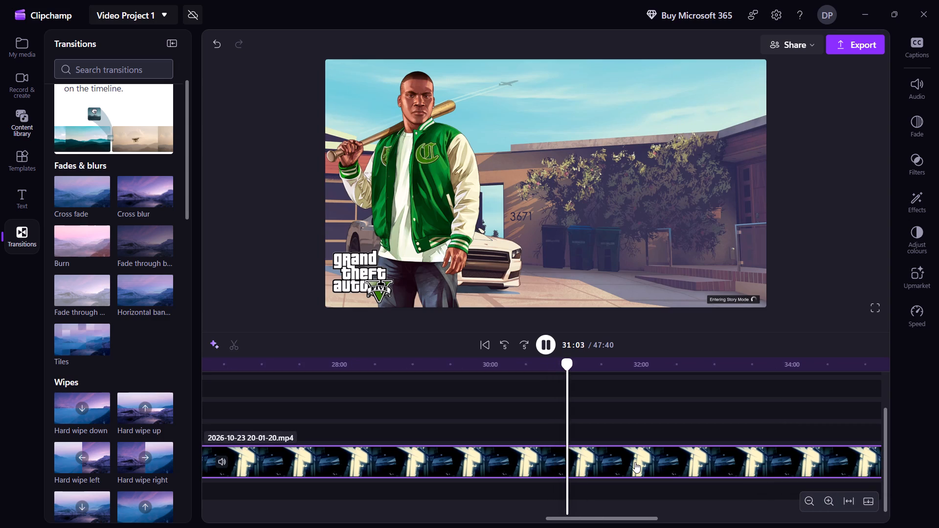
key("Right")
key("Right")
key("Right")
key("Right")
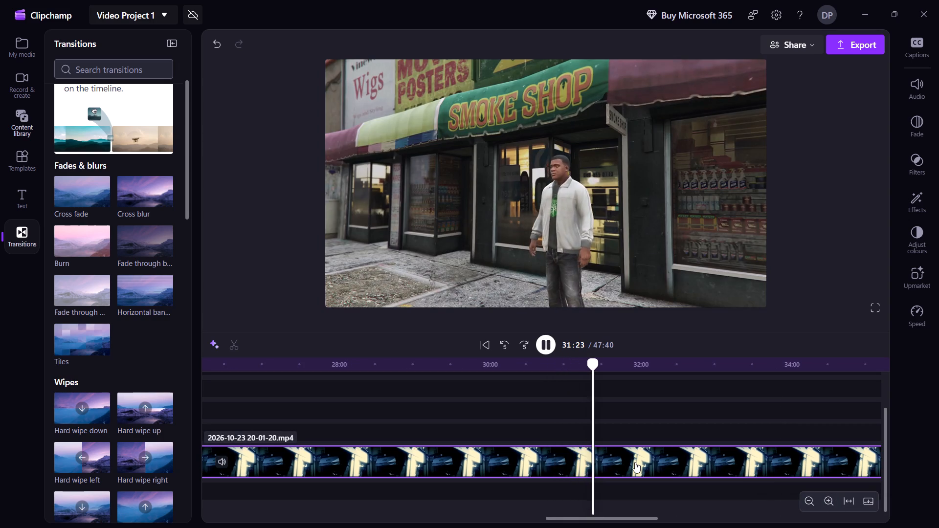
Skim the gameplay from the Smoke Shop through the Eyefind page to the BettaPharmaceuticals share purchase page at about 32:26.
key("shift+Right")
key("shift+Right")
key("shift+Right")
key("shift+Right")
key("shift+Right")
key("shift+Right")
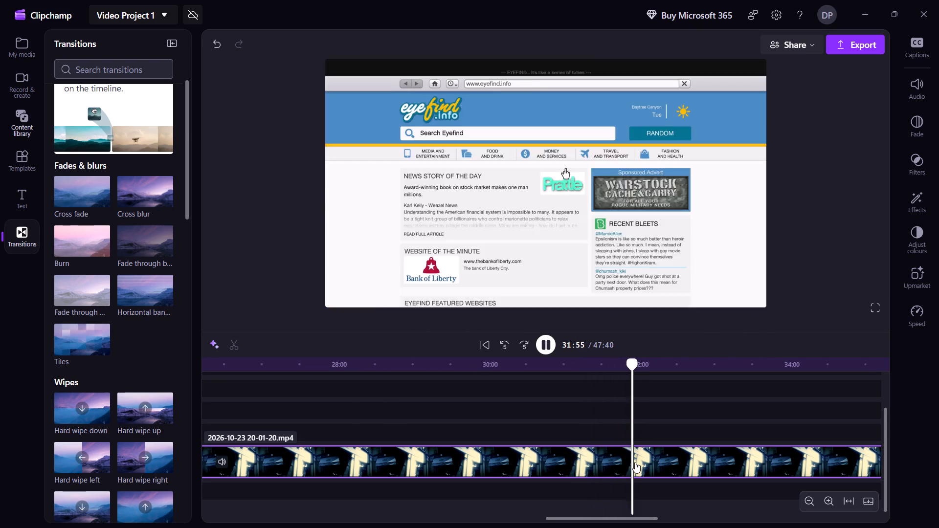
key("shift+Right")
key("shift+Right")
key("shift+Right")
key("shift+Right")
key("shift+Right")
key("shift+Right")
key("shift+Right")
key("shift+Right")
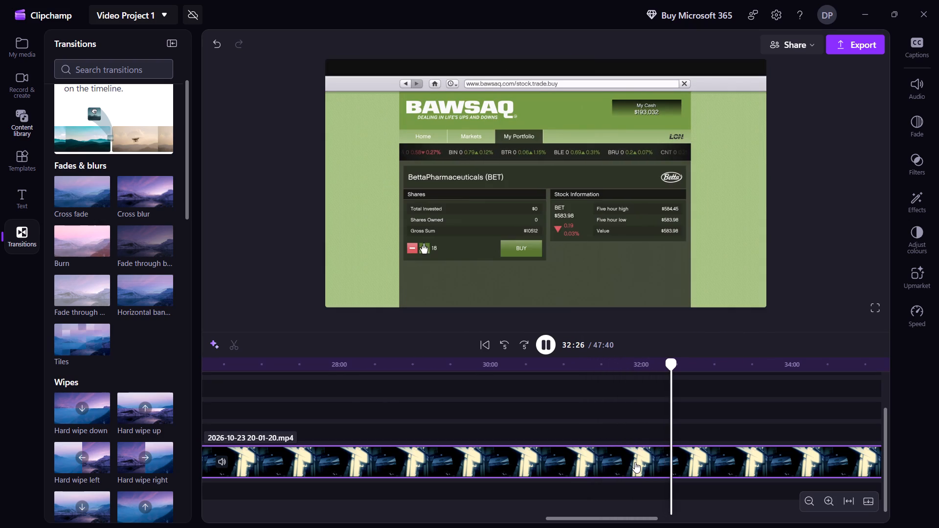
Skim the BettaPharmaceuticals share quantity selection on BAWSAQ from about 32:26 to 33:42.
key("shift+Right")
key("shift+Right")
key("shift+Right")
key("shift+Right")
key("shift+Right")
key("shift+Right")
key("shift+Right")
key("shift+Right")
key("shift+Right")
key("shift+Right")
key("shift+Right")
key("shift+Right")
key("shift+Right")
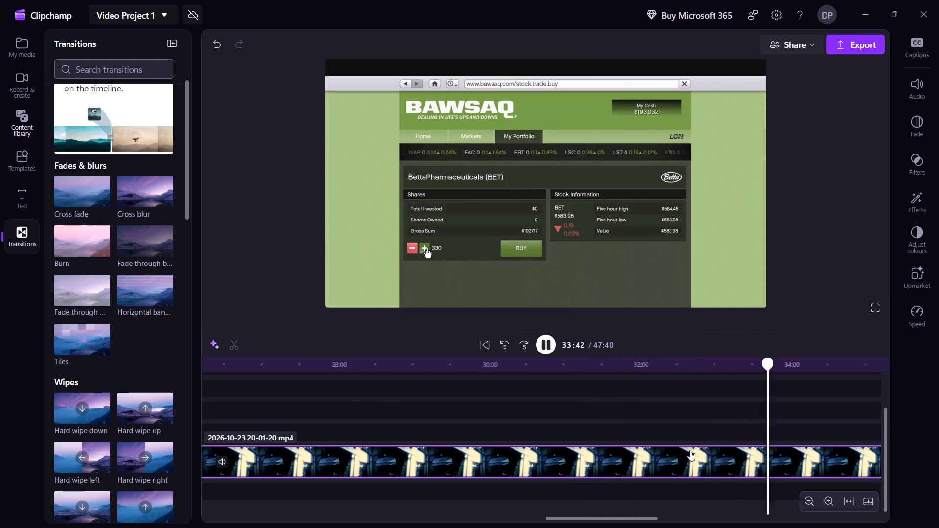
Check the end of the recording at 47:40 and the start of the gameplay clip at about 0:18.
scroll(716, 479, "down", 6, "shift")
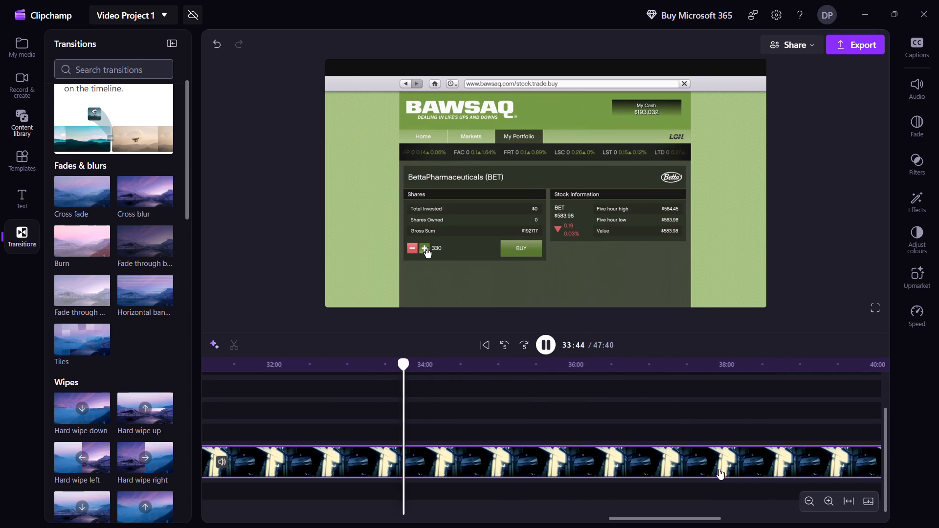
double_click(740, 458, "shift")
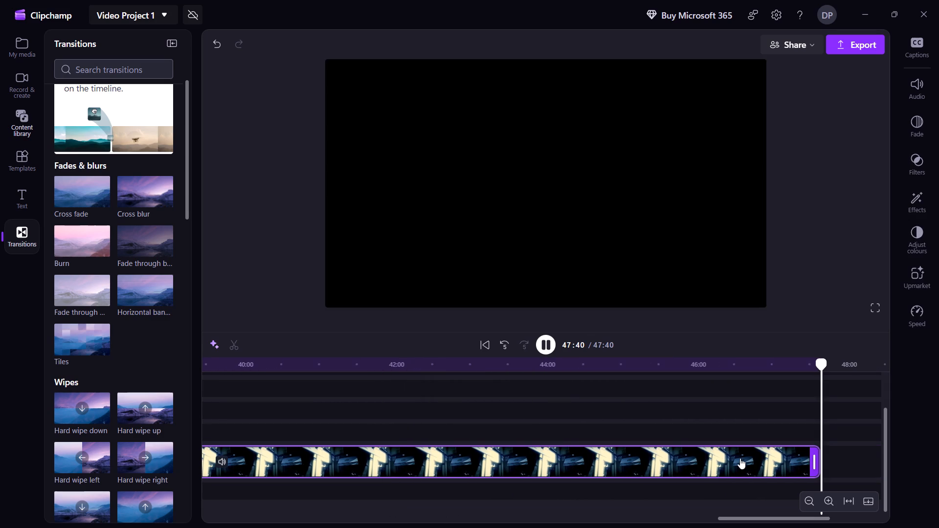
double_click(431, 463, "shift")
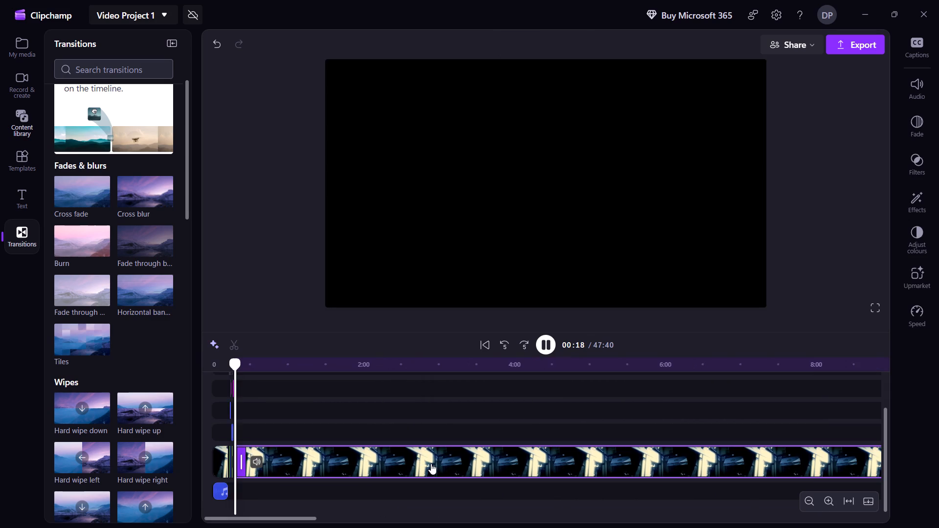
Sample the plane flight footage at about 7:56 and 8:42.
double_click(805, 460)
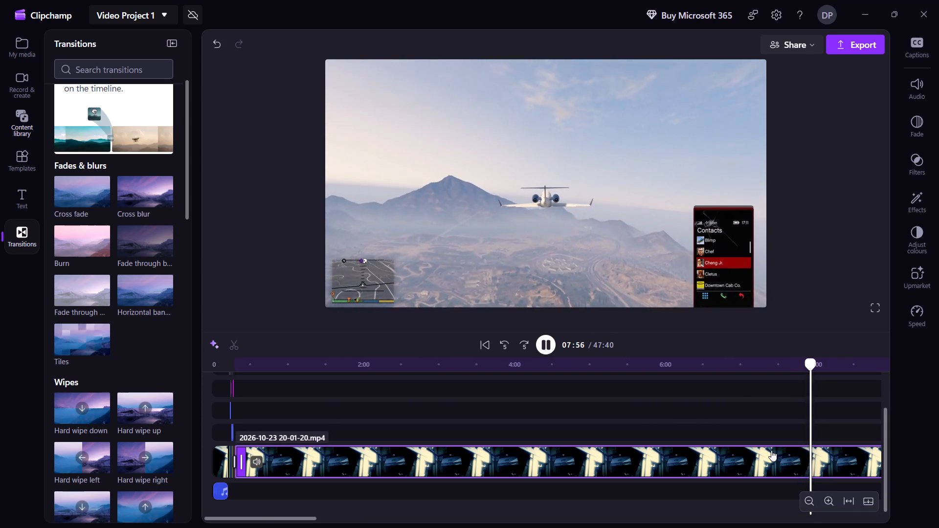
triple_click(834, 497)
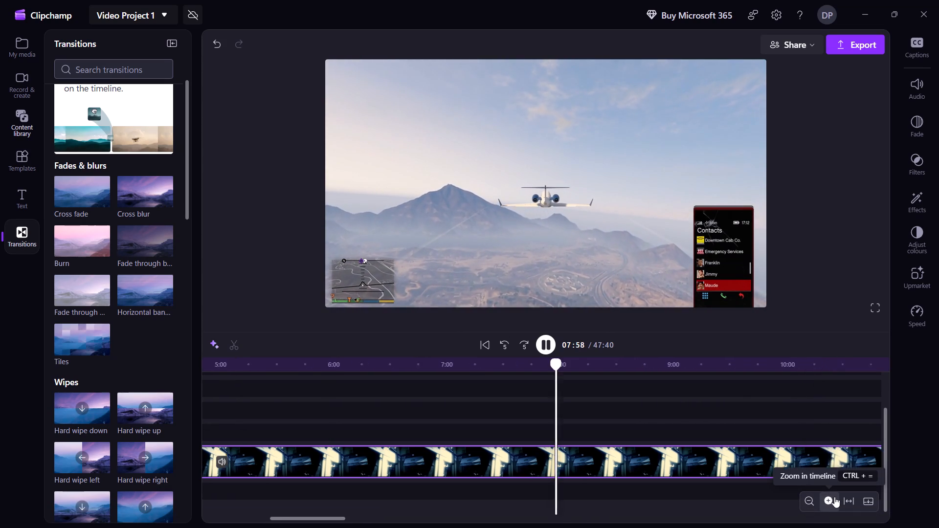
triple_click(834, 497)
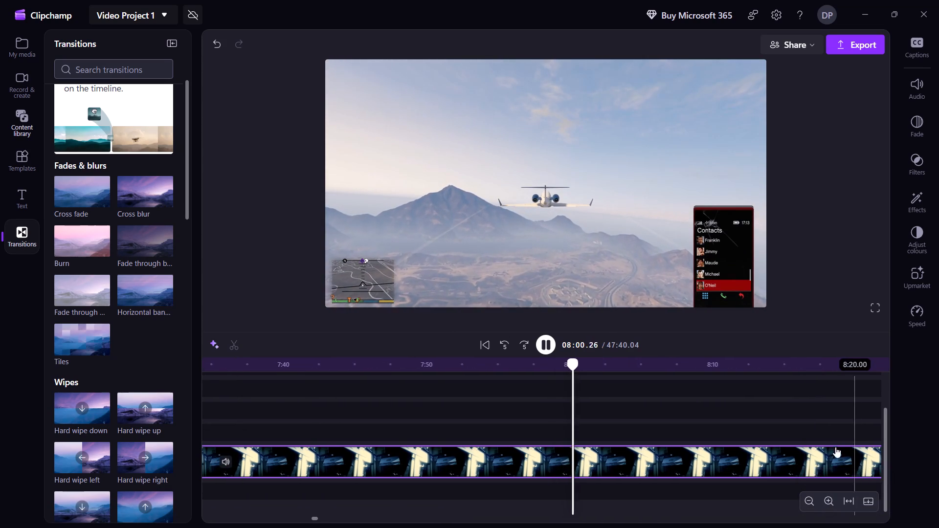
scroll(812, 463, "down", 6, "shift")
double_click(812, 463)
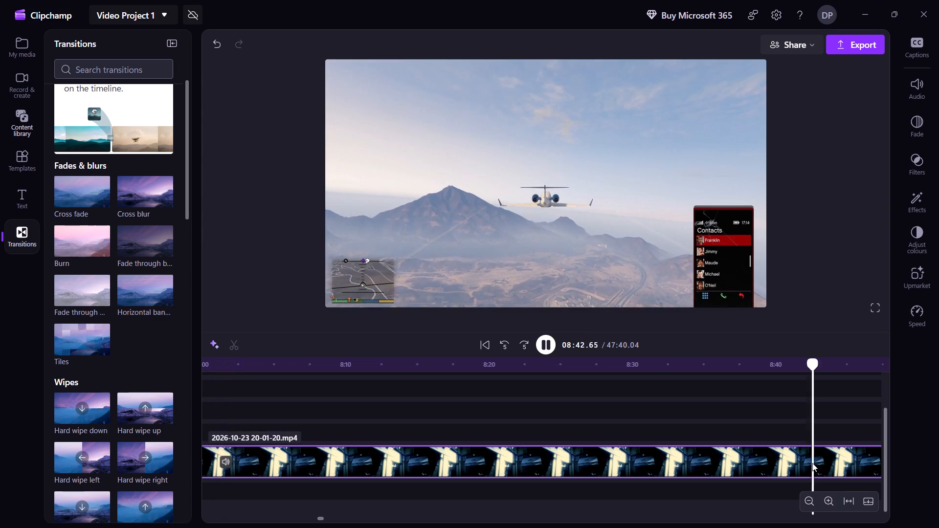
Sample the city motorbike footage at about 12:34 and 13:47.
scroll(829, 463, "down", 9, "shift")
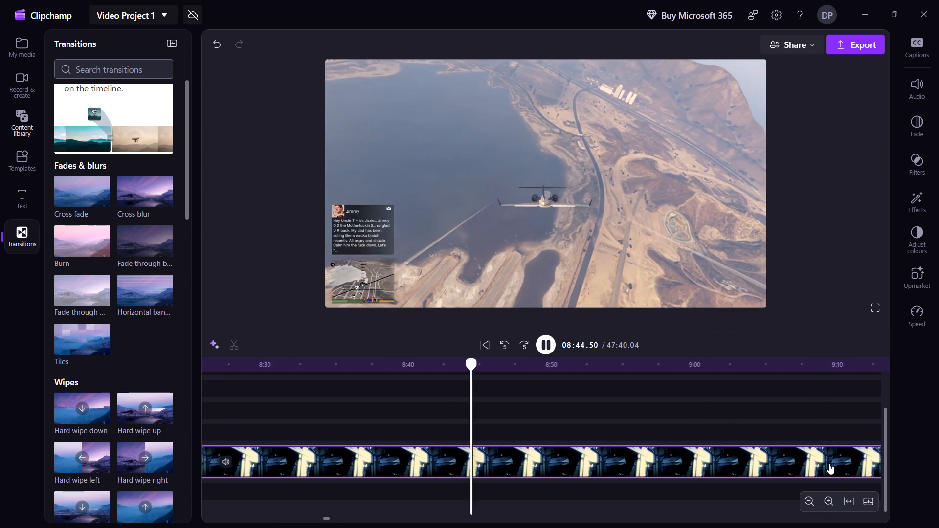
scroll(829, 463, "down", 14, "shift")
scroll(829, 463, "down", 16, "shift")
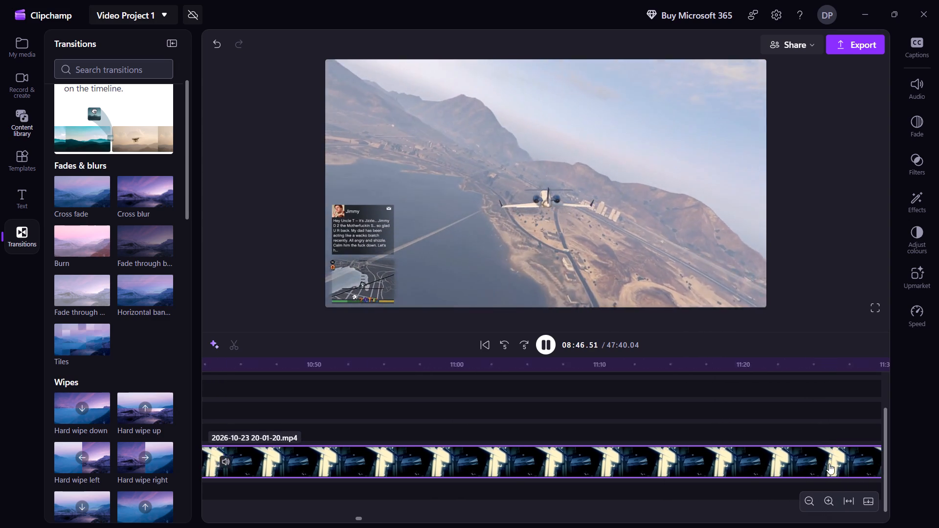
scroll(829, 463, "down", 15, "shift")
double_click(829, 463)
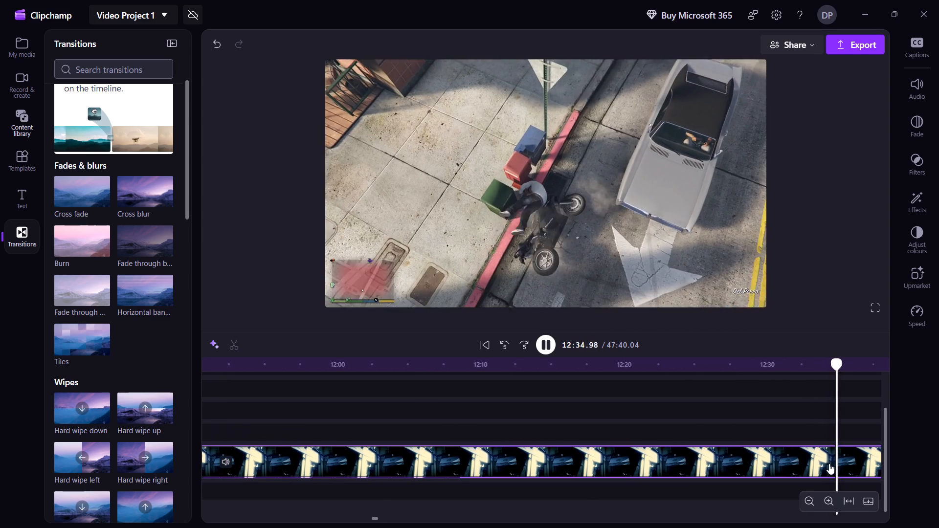
scroll(829, 463, "down", 17, "shift")
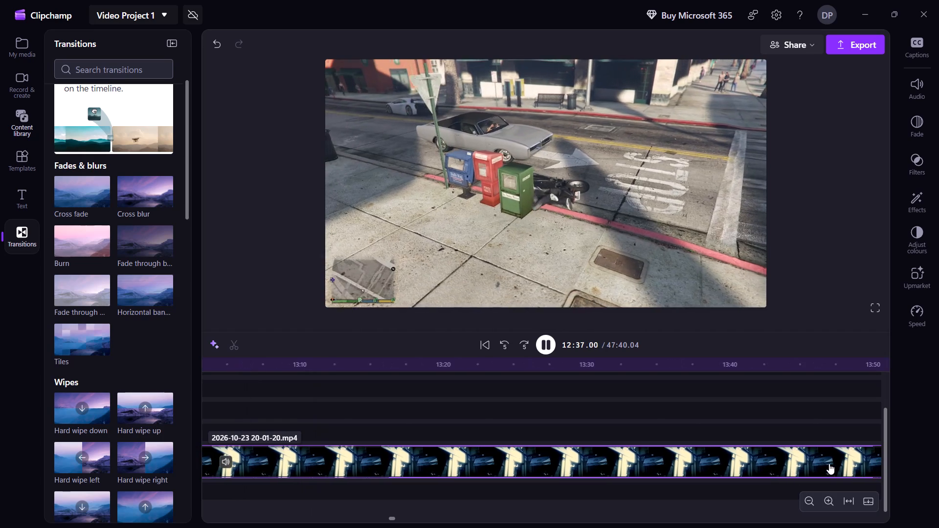
left_click(829, 463)
double_click(829, 463)
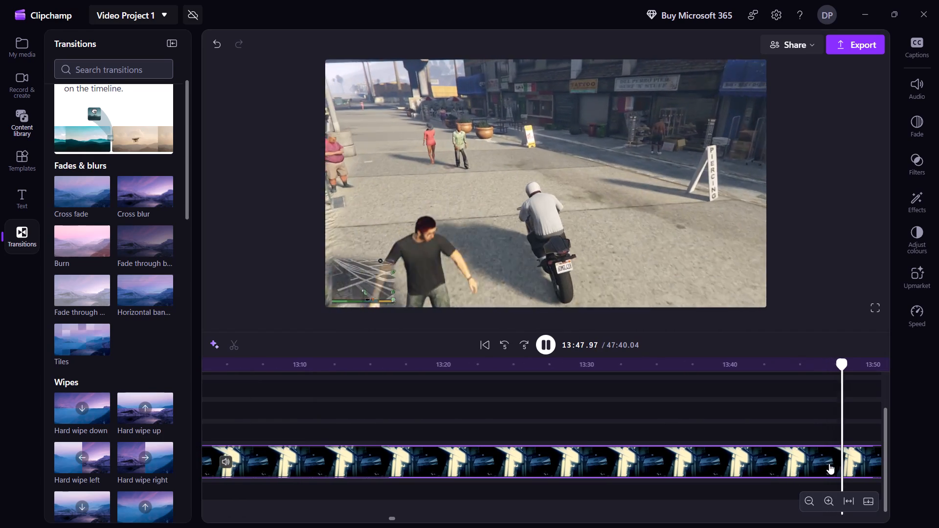
Look at the airport gate footage at the start of the gameplay clip from about 0:19.
scroll(829, 463, "down", 13, "shift")
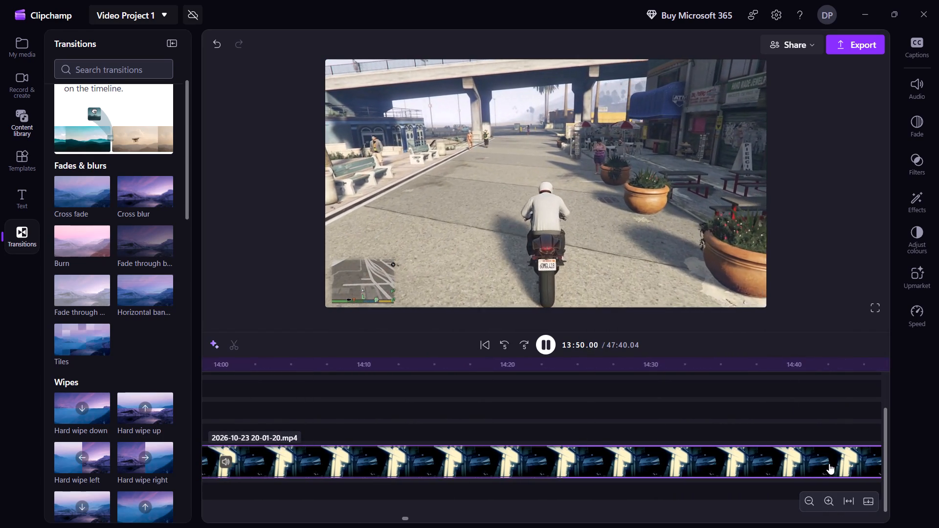
left_click(838, 459, "shift")
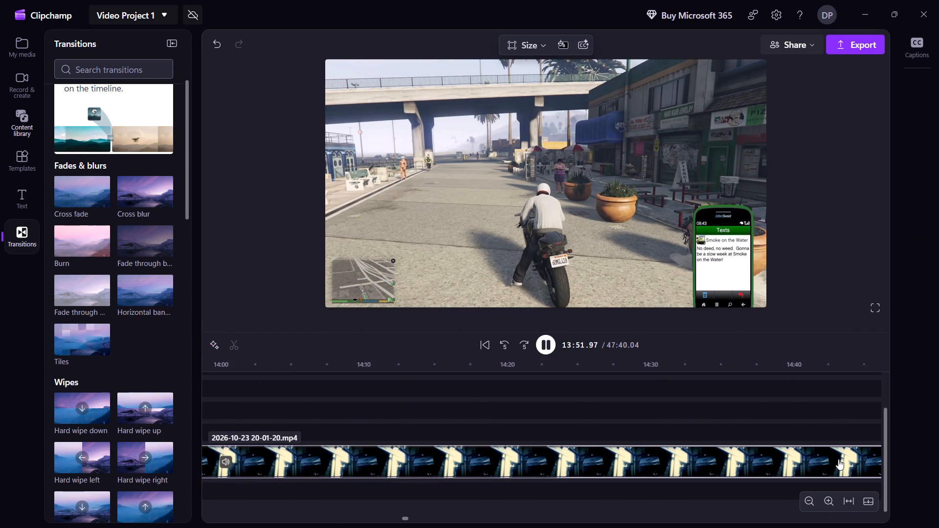
double_click(838, 459, "shift")
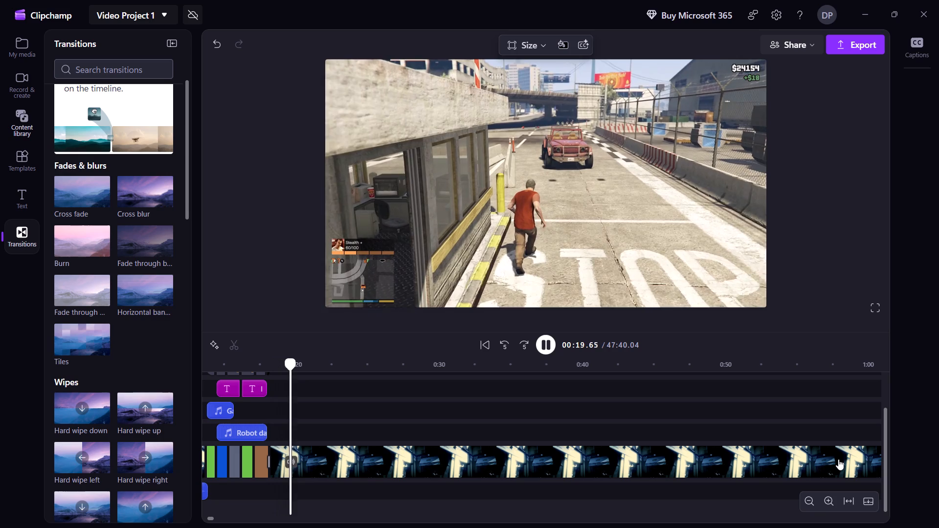
left_click(838, 459, "shift")
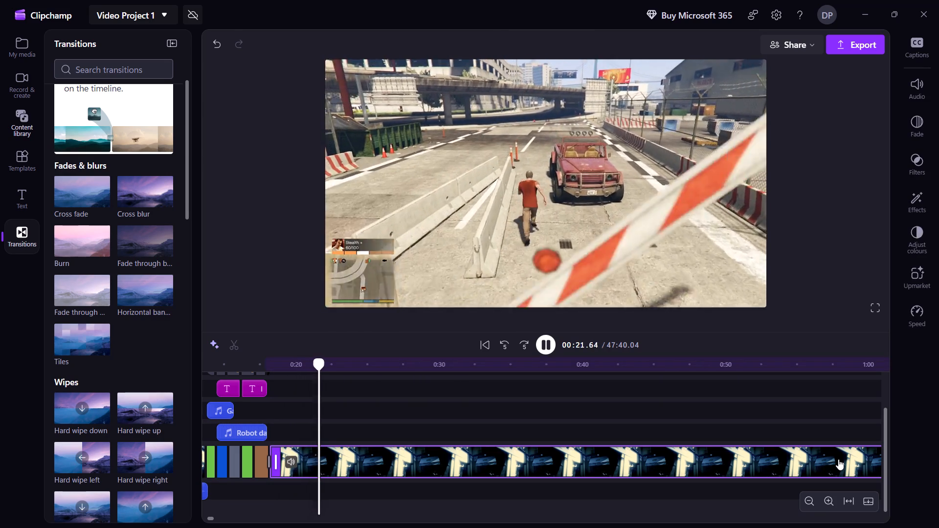
Look ahead to the city motorbike ride at about 11:14 and pause playback there.
scroll(838, 459, "up", 10, "shift")
scroll(838, 459, "down", 17, "shift")
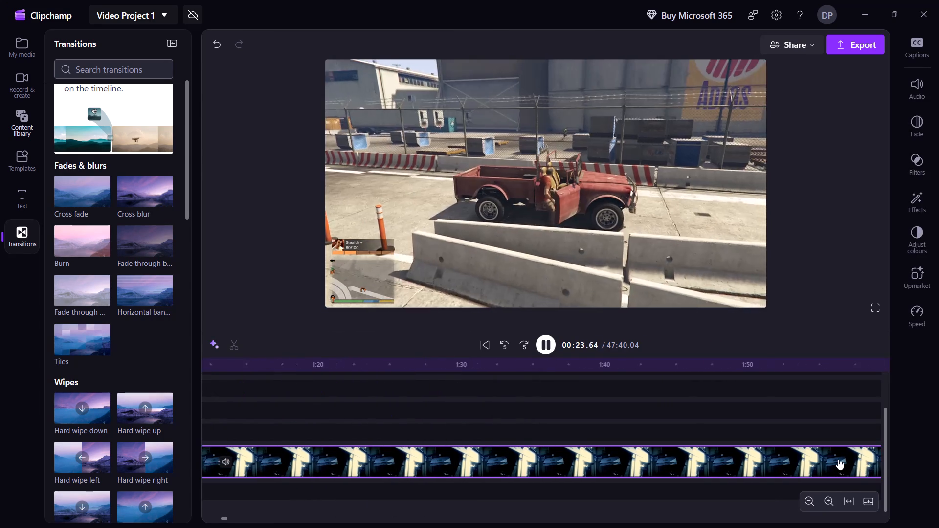
scroll(838, 459, "down", 18, "shift")
scroll(838, 459, "down", 7, "shift")
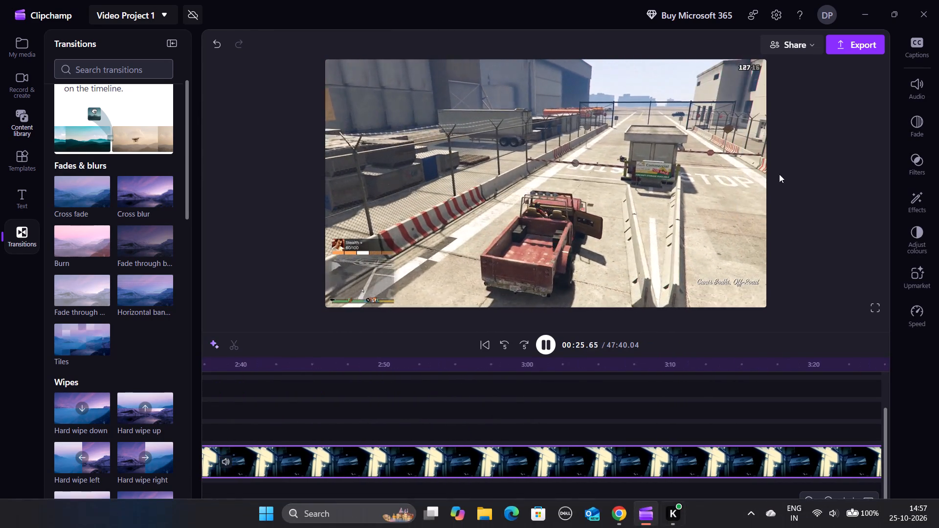
scroll(819, 3, "down", 5, "shift")
scroll(769, 423, "down", 4, "shift")
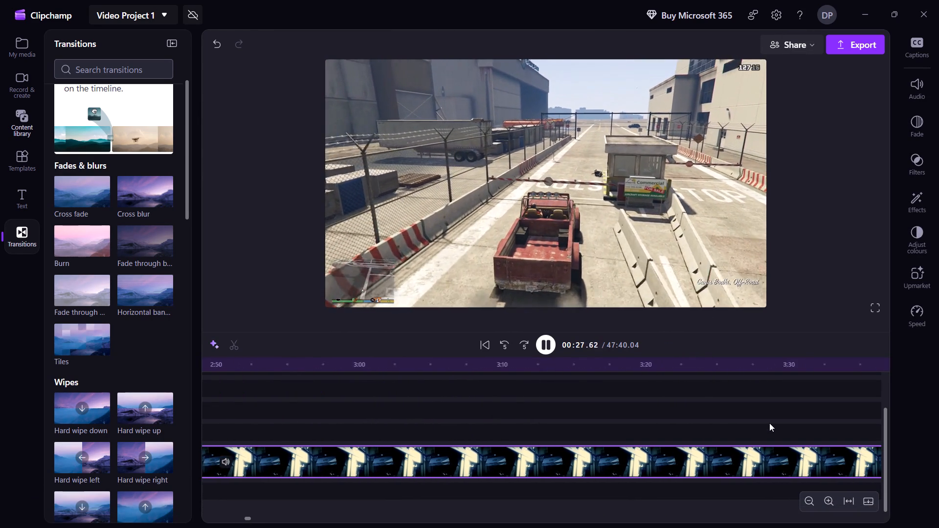
scroll(769, 423, "down", 20, "shift")
scroll(769, 423, "down", 12, "shift")
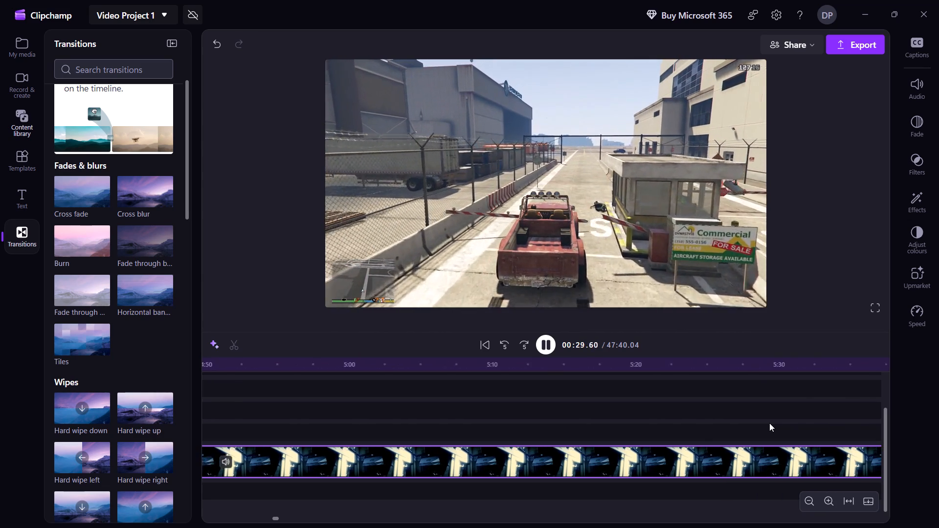
scroll(769, 423, "down", 20, "shift")
scroll(769, 423, "down", 11, "shift")
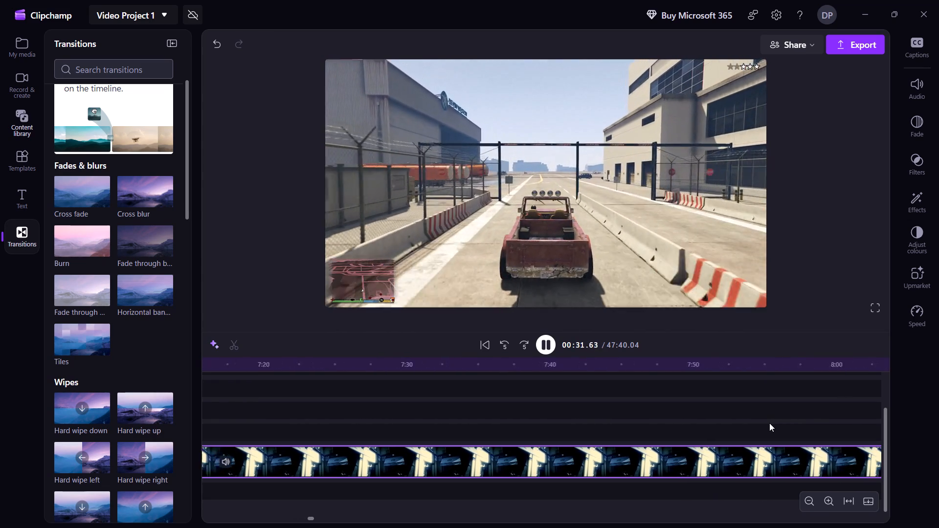
scroll(769, 423, "down", 20, "shift")
scroll(769, 423, "down", 11, "shift")
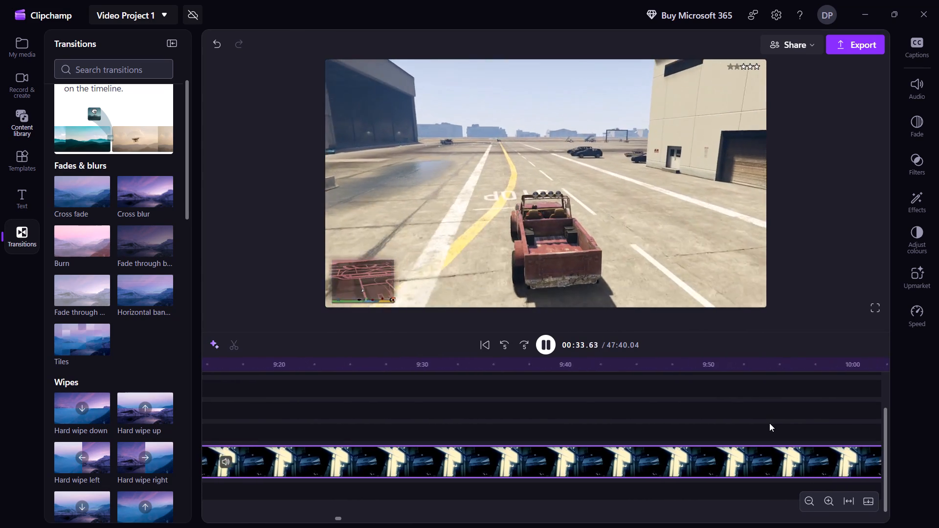
scroll(769, 423, "down", 13, "shift")
double_click(787, 456)
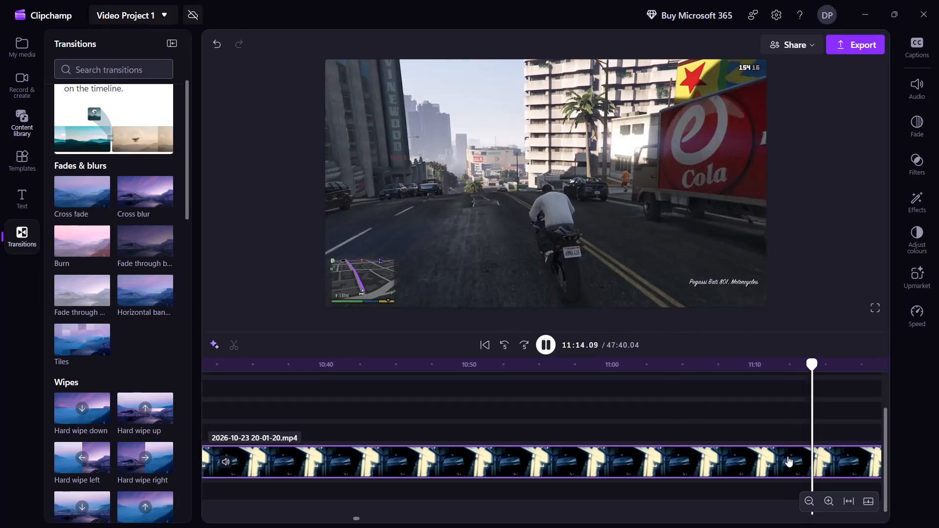
key("space")
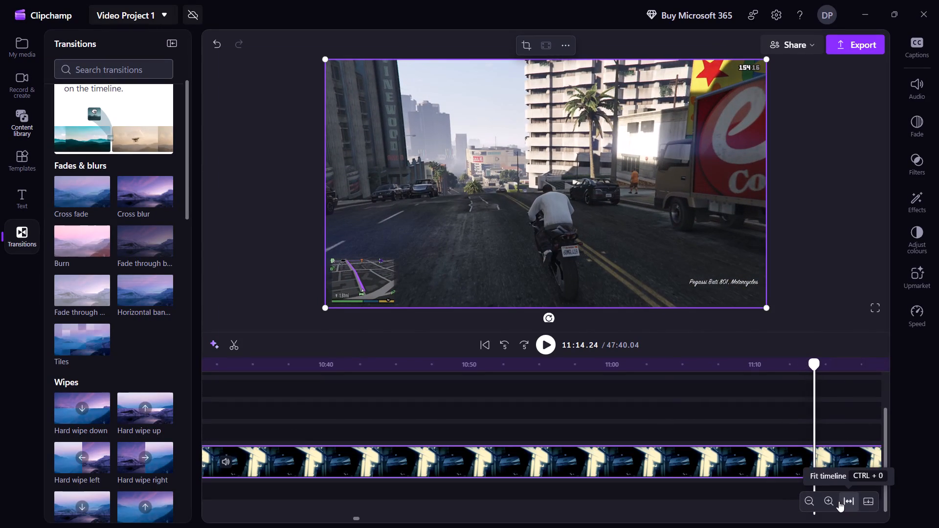
Sample the gameplay from about 14:30 to 25:39, including the LCN and BAWSAQ stock pages, with the whole clip in view.
triple_click(807, 496)
triple_click(807, 496)
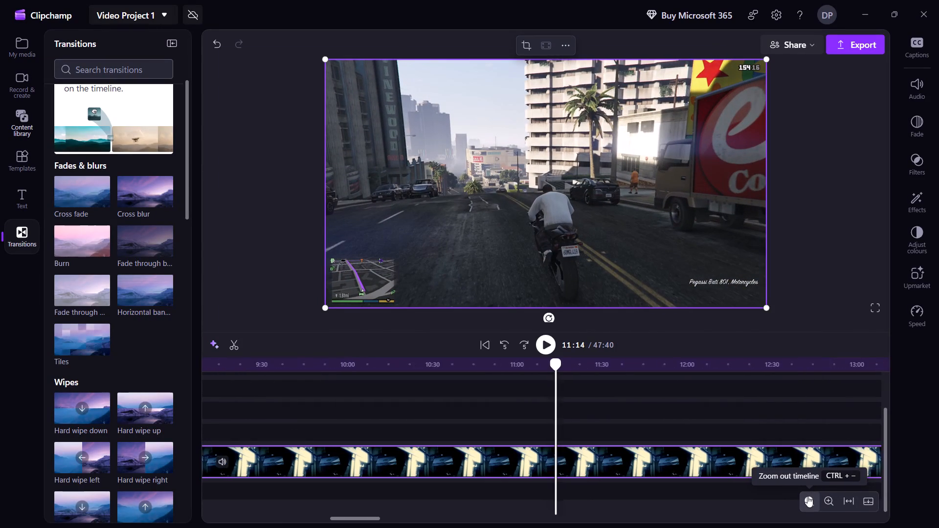
double_click(807, 496)
left_click(817, 496)
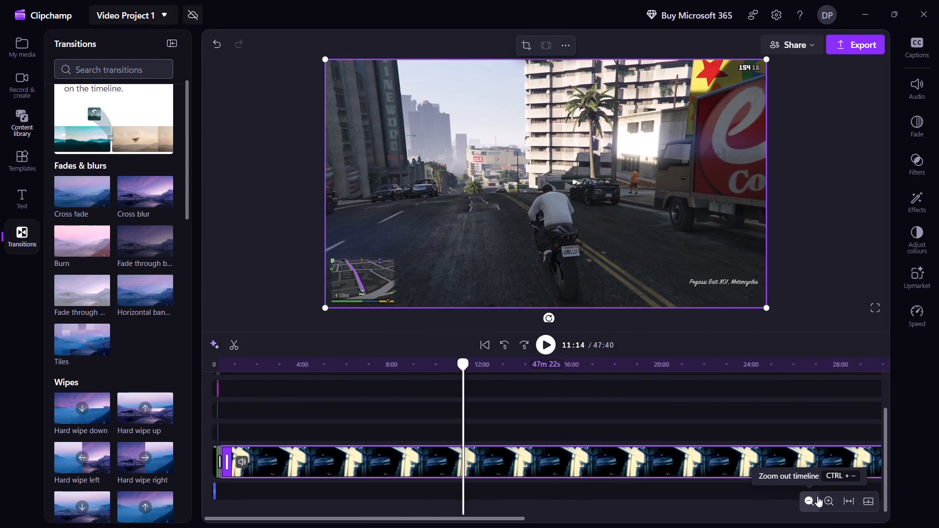
left_click(799, 502)
triple_click(802, 502)
left_click(802, 502)
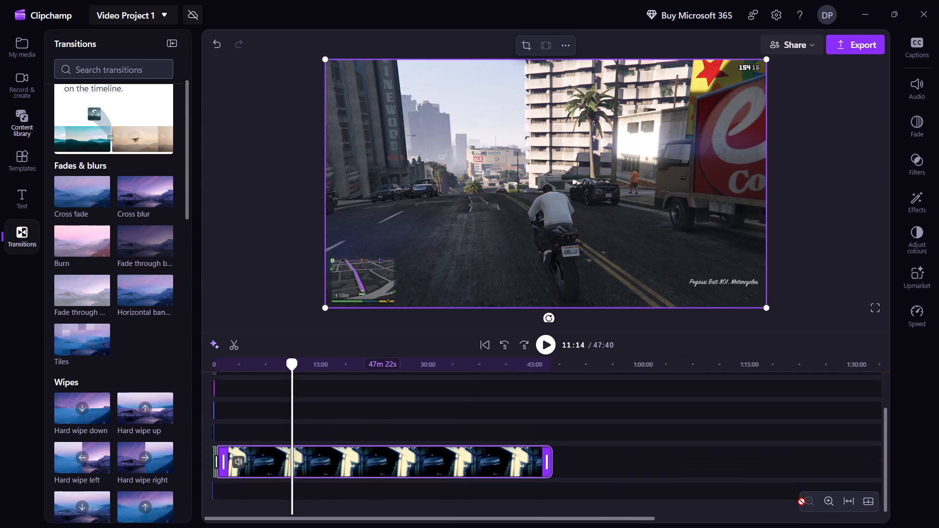
double_click(315, 462)
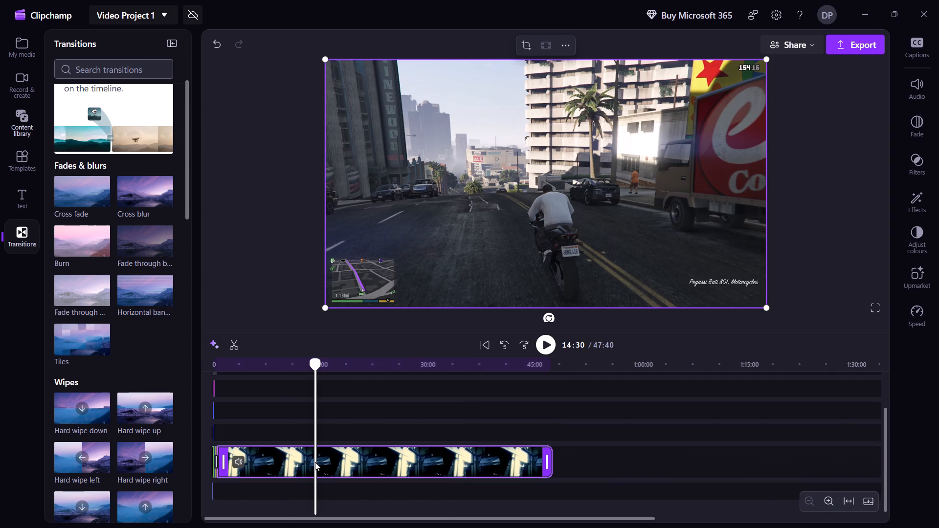
double_click(322, 462)
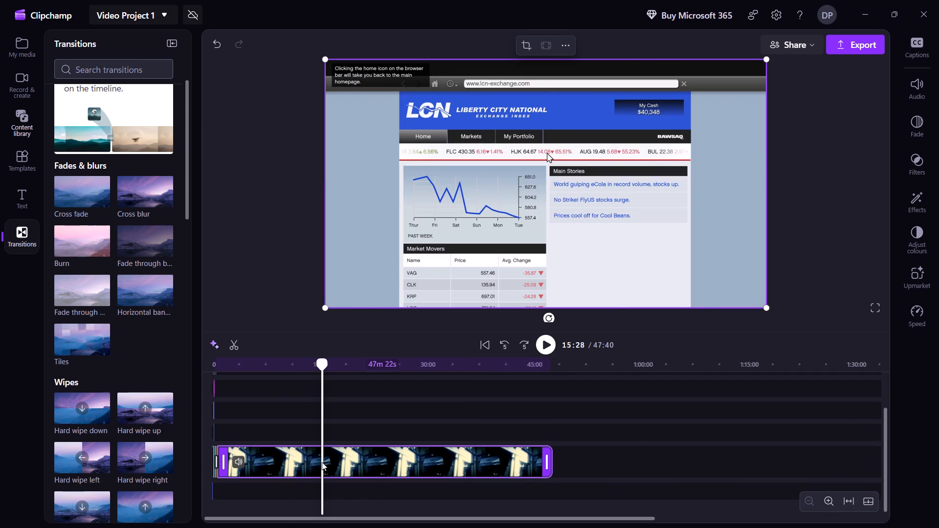
double_click(333, 462)
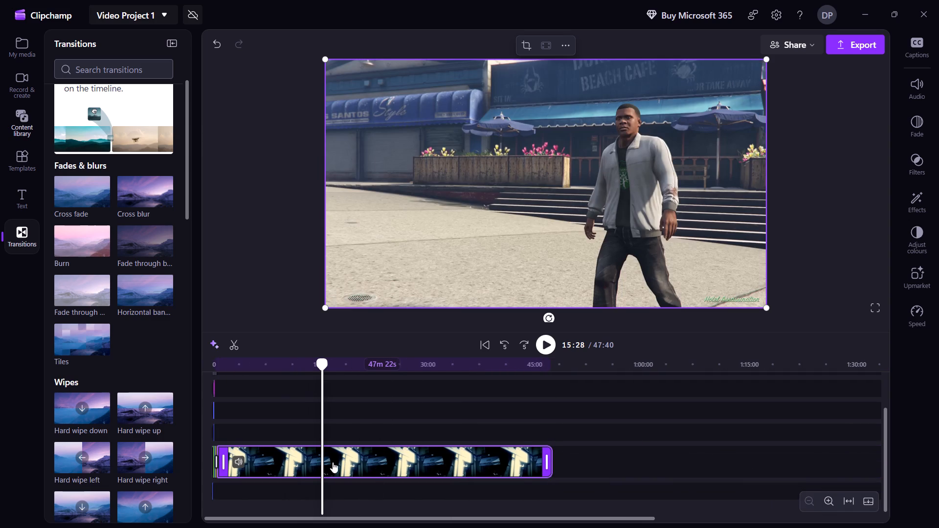
double_click(342, 462)
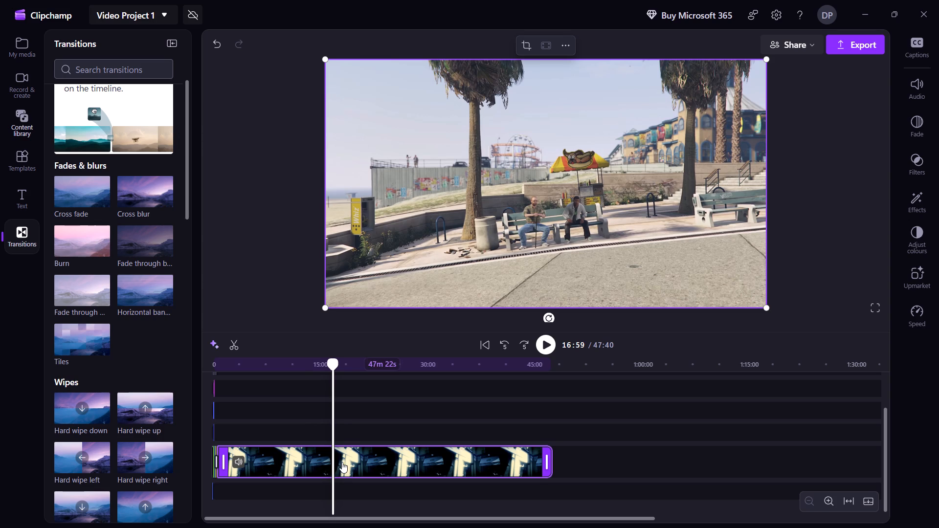
double_click(345, 462)
double_click(357, 462)
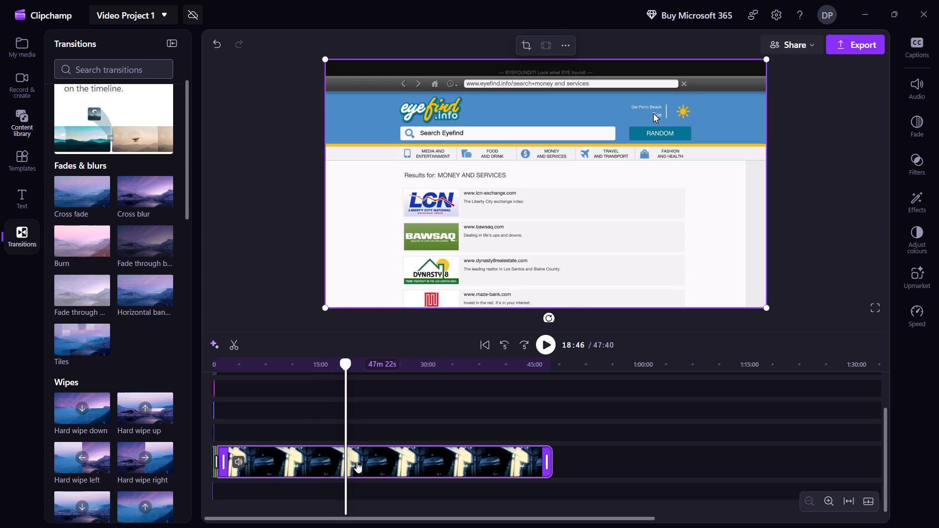
double_click(379, 462)
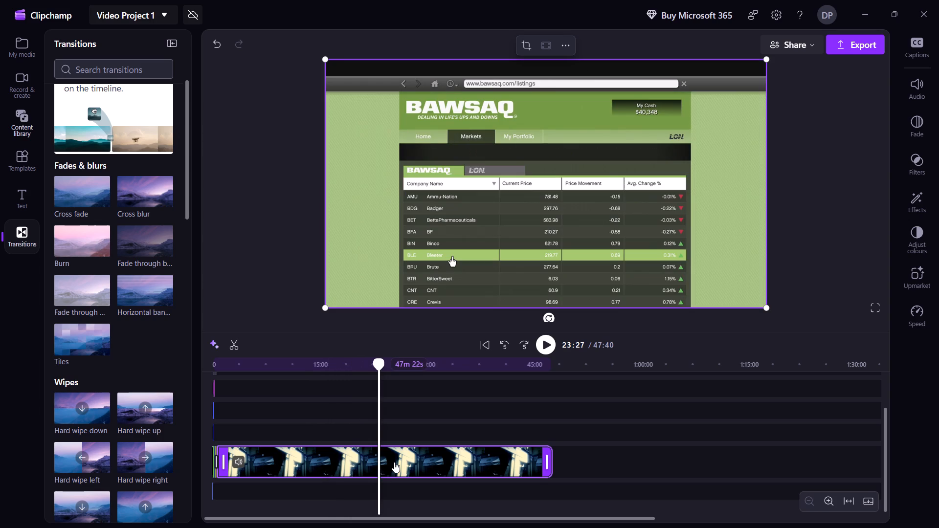
double_click(394, 462)
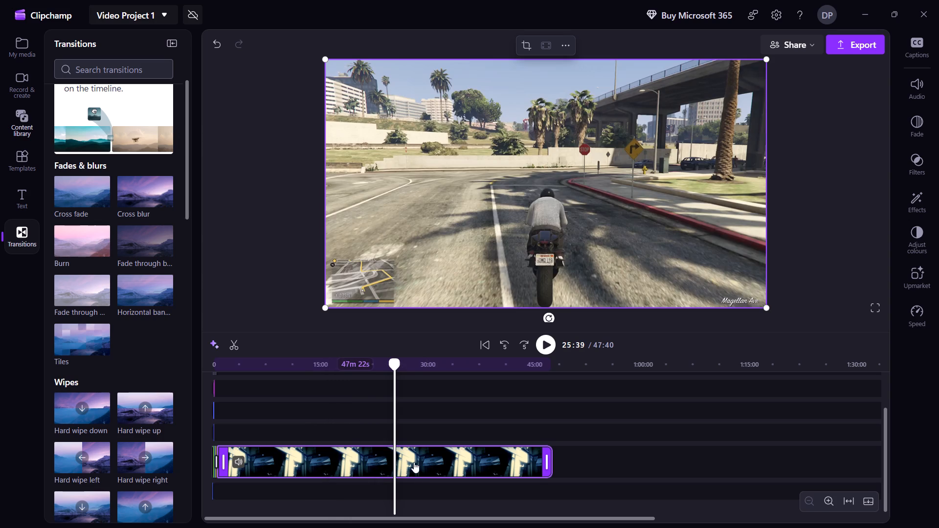
Sample the gameplay from about 31:09 to 35:54, including the sniper scope and Eyefind browser scenes.
double_click(414, 462)
double_click(433, 462)
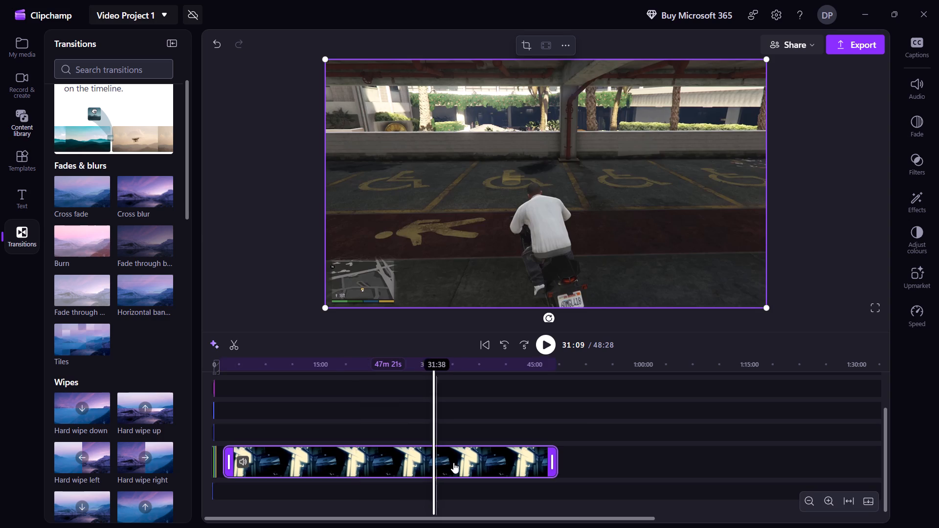
double_click(453, 462)
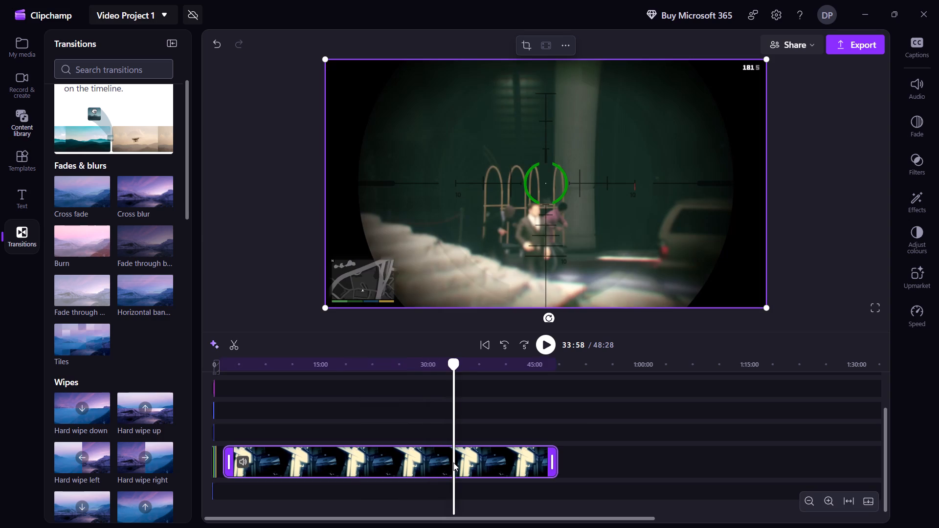
double_click(459, 457)
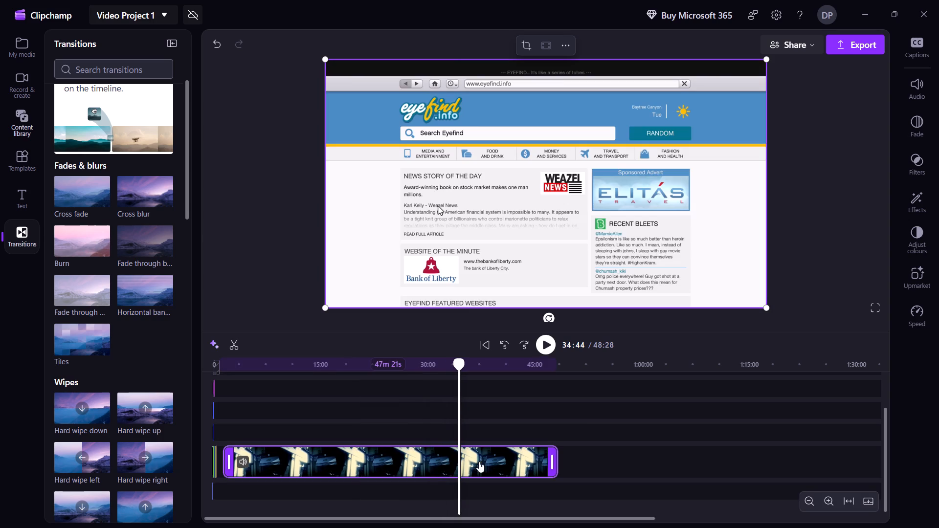
double_click(467, 462)
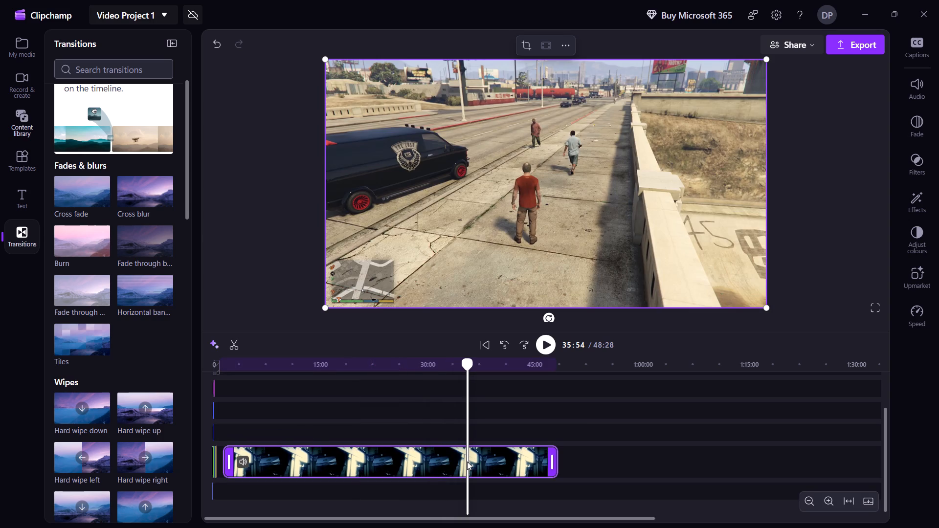
Split the gameplay clip at 37:33, delete the part before the cut, and close the gap after the intro.
double_click(479, 462)
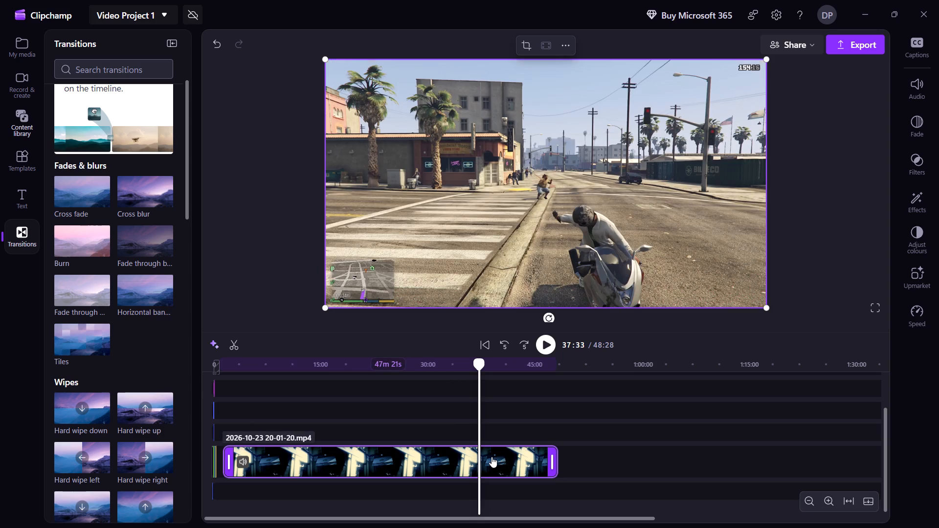
key("s")
left_click(444, 462)
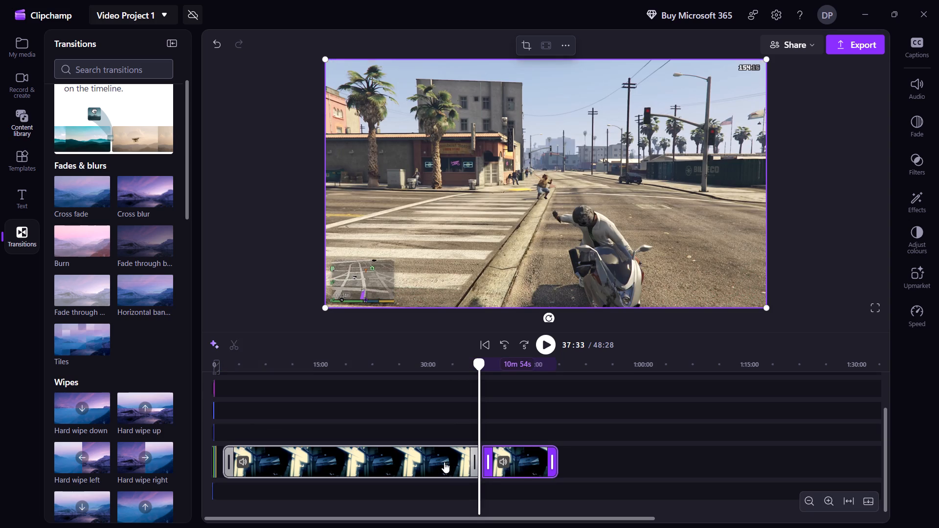
right_click(444, 462)
left_click(498, 274)
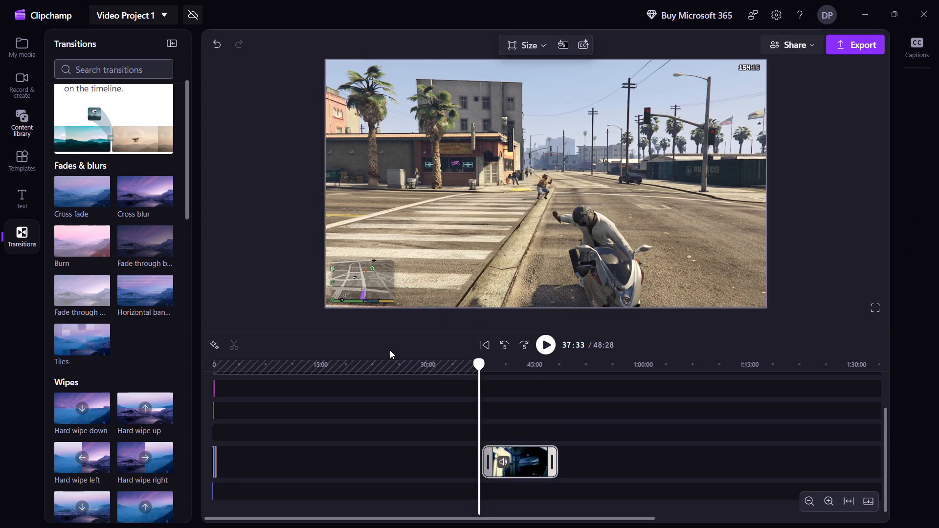
left_click(353, 464)
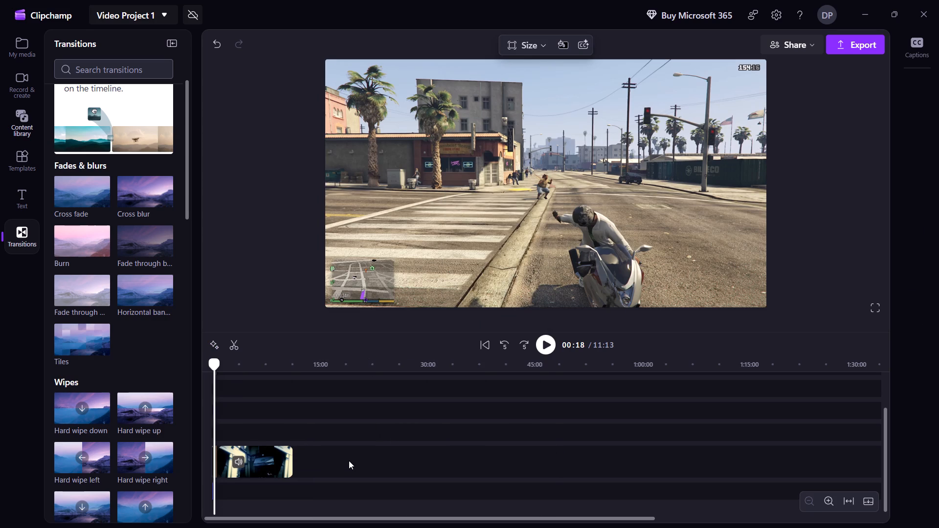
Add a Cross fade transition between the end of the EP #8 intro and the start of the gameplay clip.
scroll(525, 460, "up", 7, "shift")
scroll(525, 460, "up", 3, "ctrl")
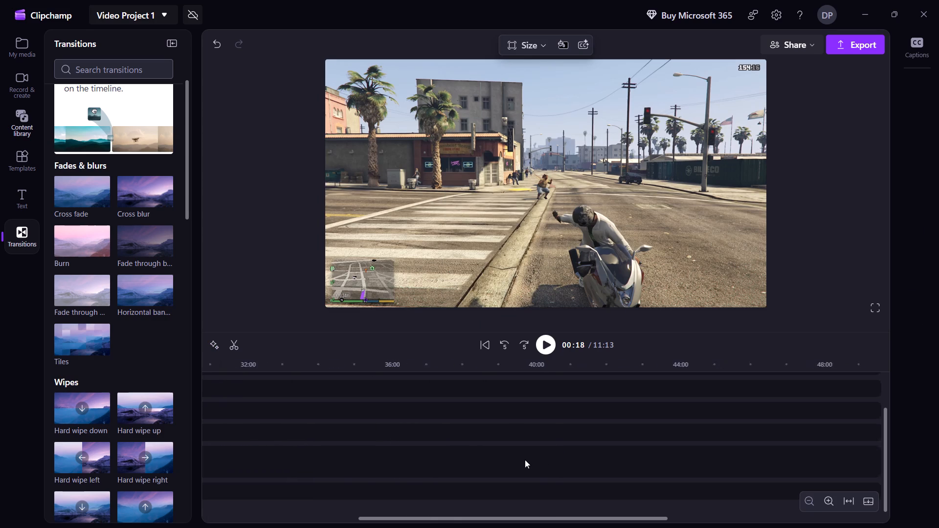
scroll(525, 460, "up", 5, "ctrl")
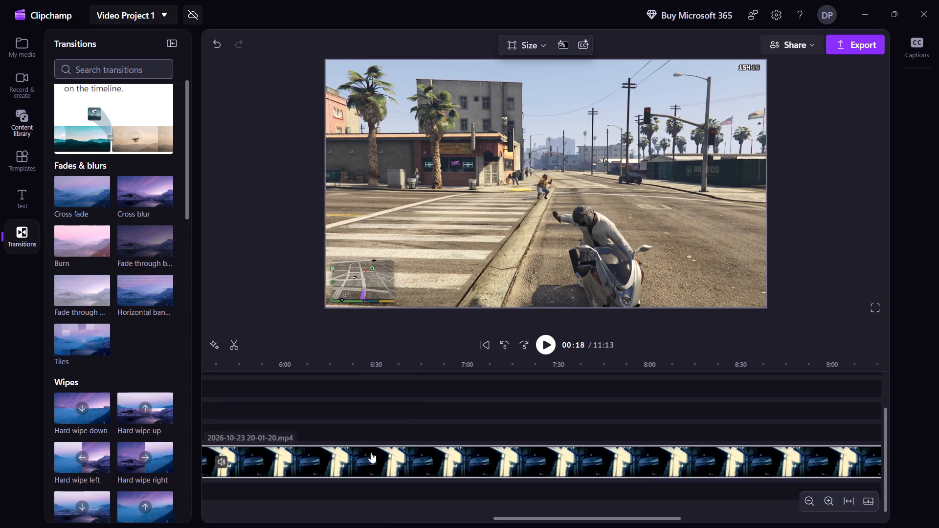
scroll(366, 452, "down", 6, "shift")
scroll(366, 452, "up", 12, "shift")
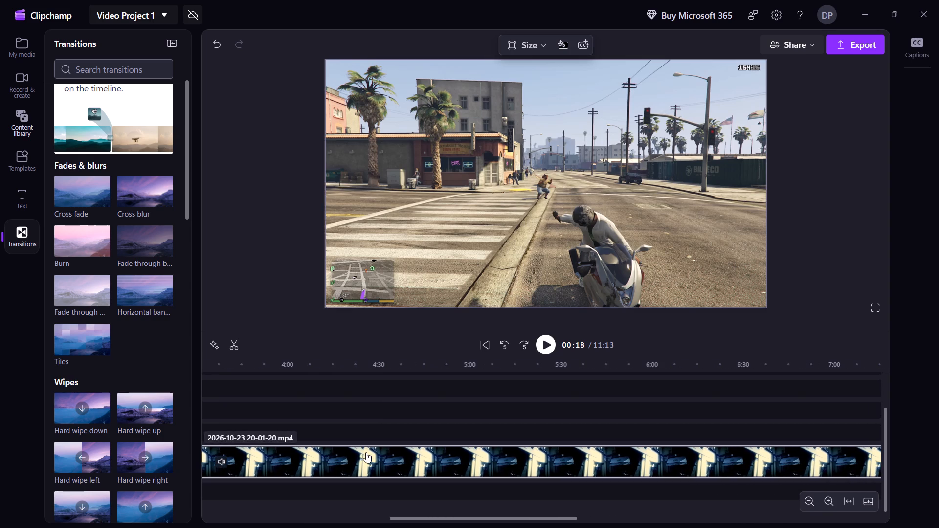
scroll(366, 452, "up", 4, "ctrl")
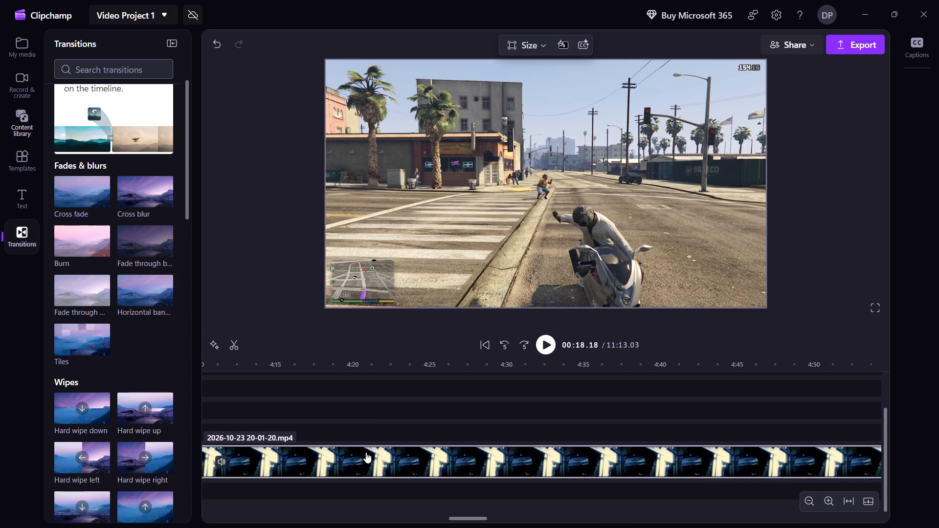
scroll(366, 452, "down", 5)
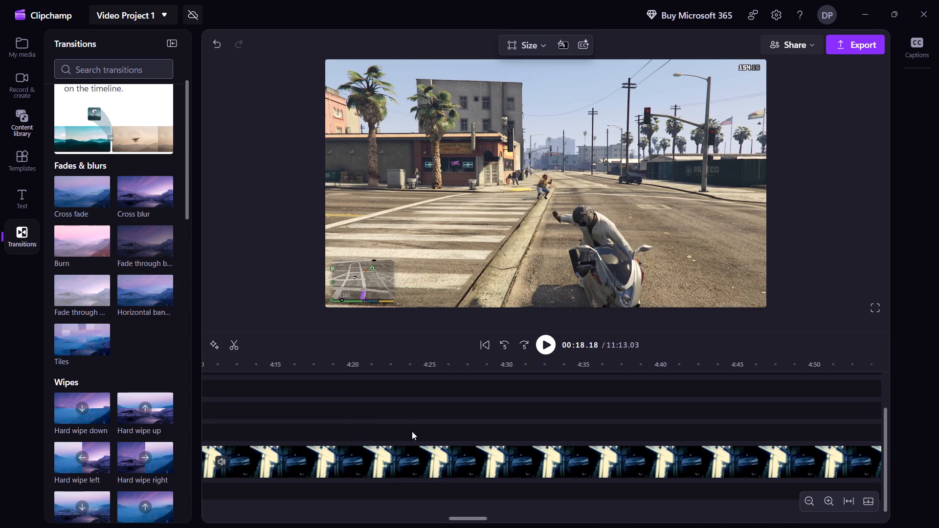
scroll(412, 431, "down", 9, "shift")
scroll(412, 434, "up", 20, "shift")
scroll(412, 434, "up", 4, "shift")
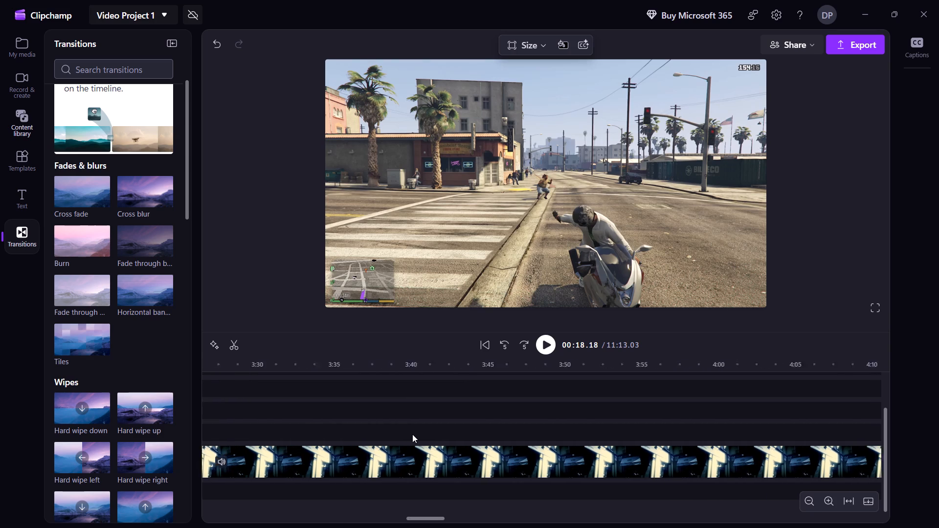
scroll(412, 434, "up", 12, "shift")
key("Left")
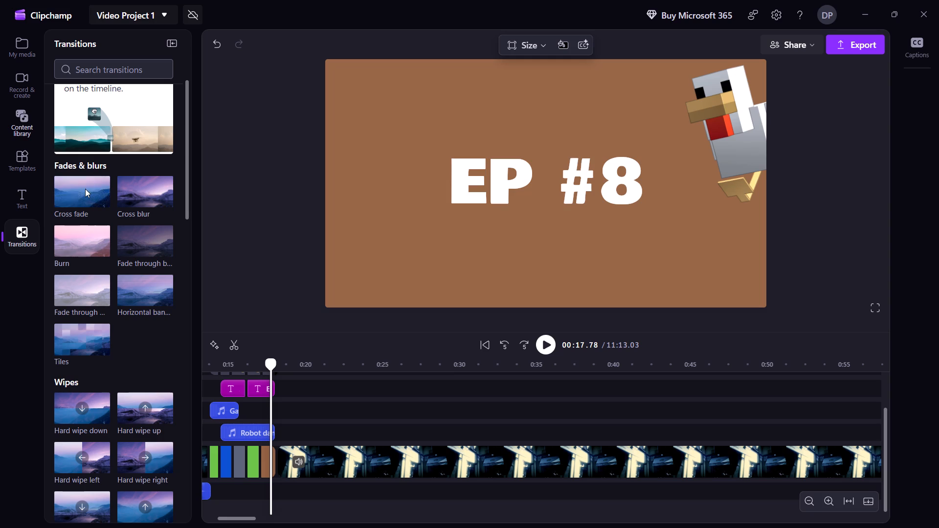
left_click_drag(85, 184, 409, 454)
Skim the gameplay from the intro to the beachfront motorbike ride at about 1:19 and pause playback there.
key("space")
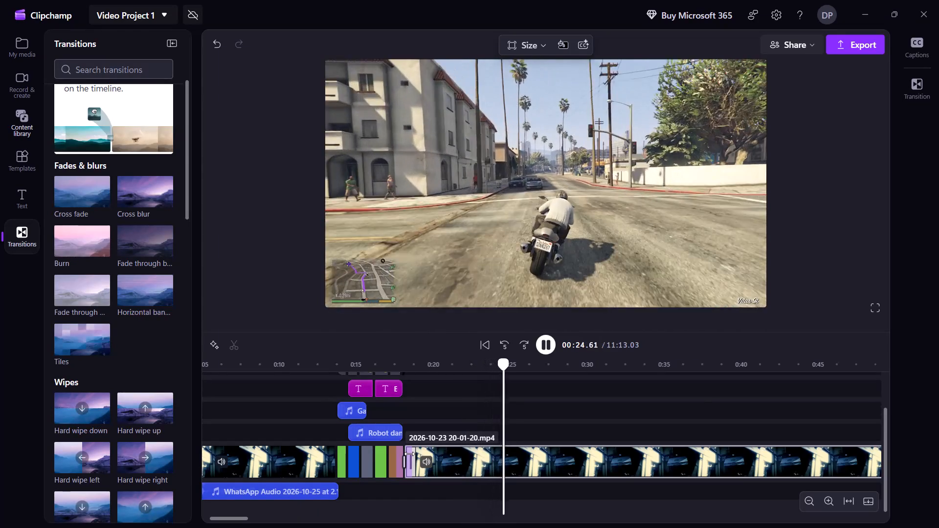
key("shift+Right")
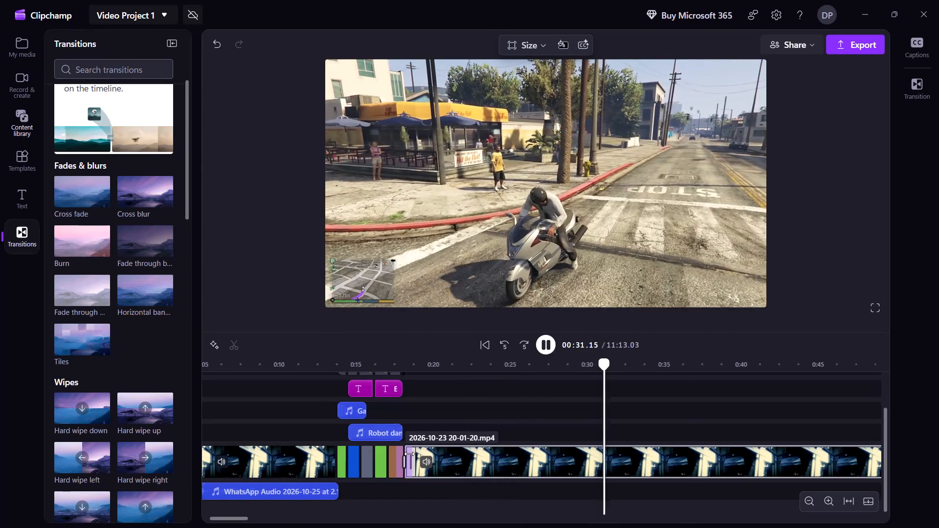
key("shift+Right")
key("shift+Right")
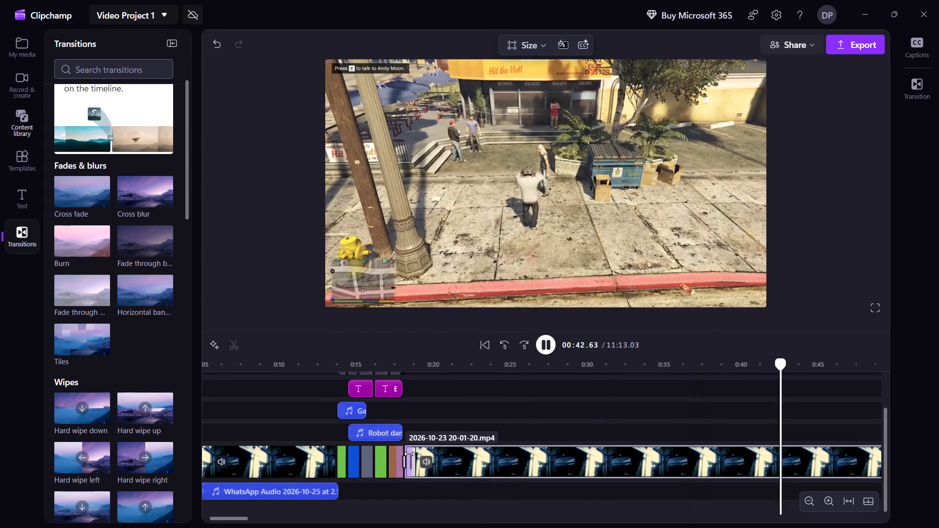
key("shift+Right")
key("shift+Right")
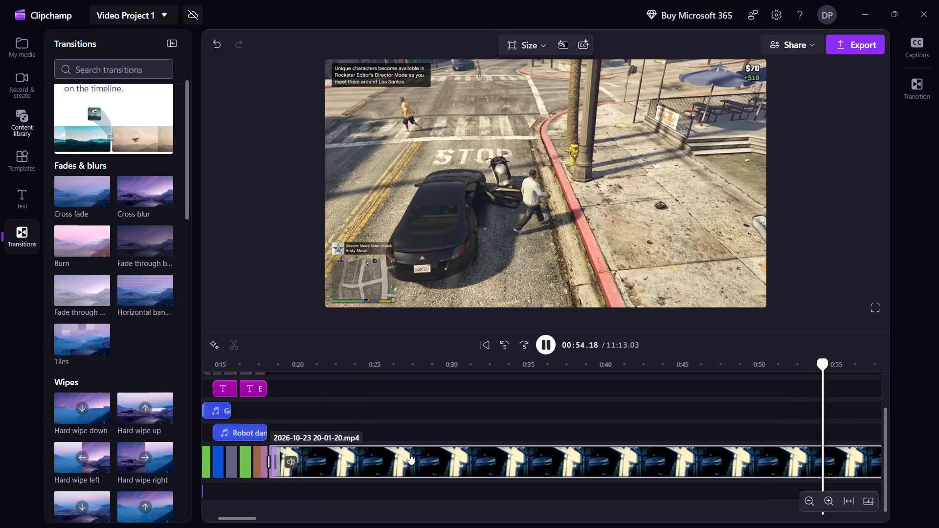
key("shift+Right")
key("shift+Right")
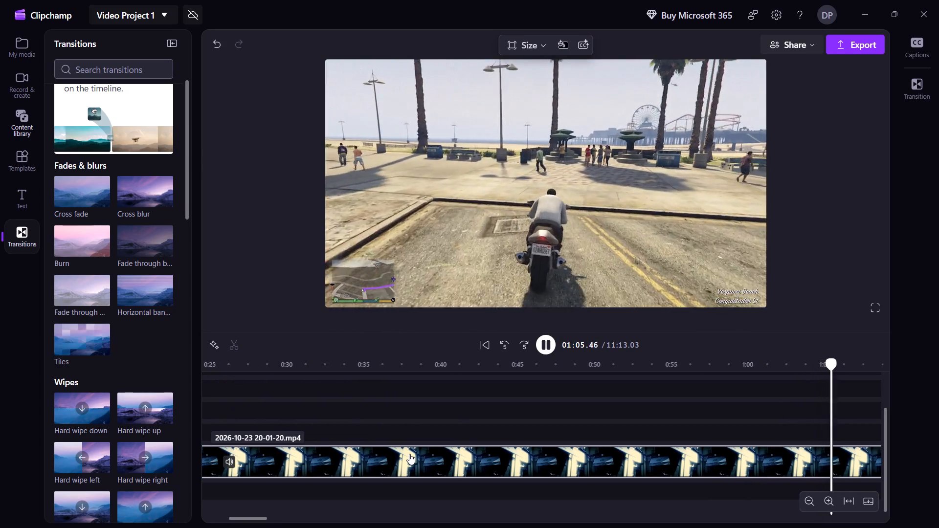
key("shift+Right")
key("shift+Right")
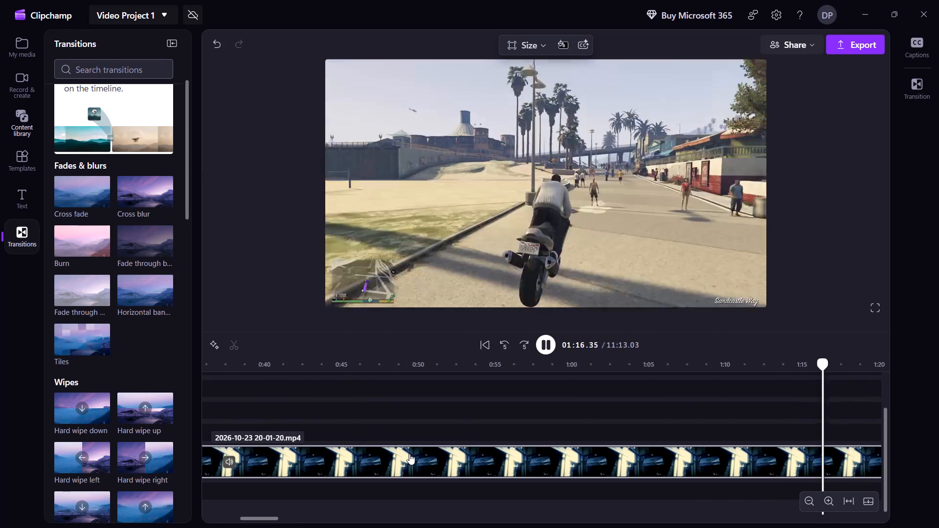
key("shift+Right")
key("shift+Left")
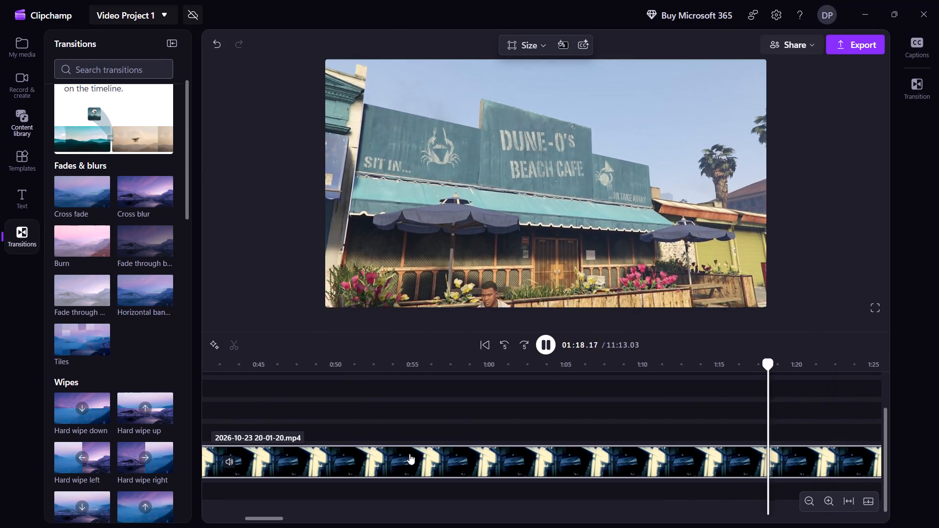
key("space")
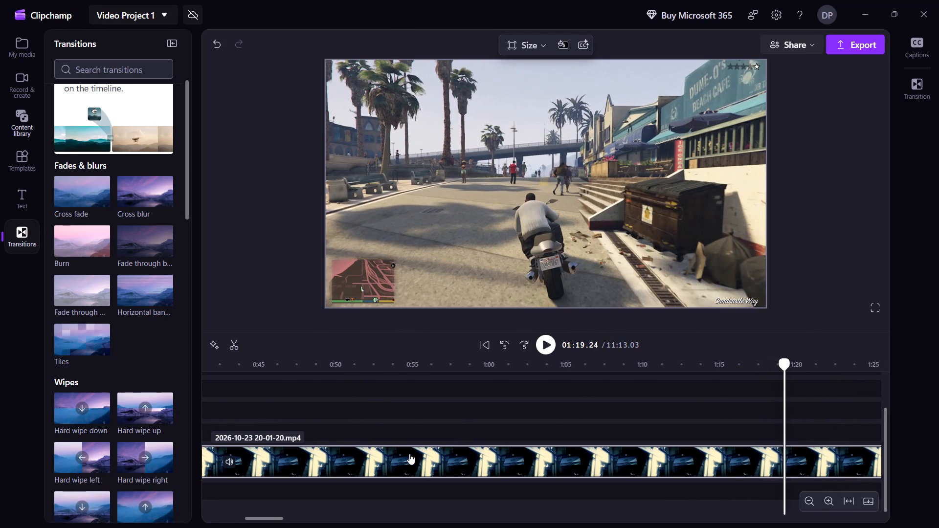
Split the gameplay clip at 1:17.65, delete the part between the intro and the cut, and close the gap.
key("Left")
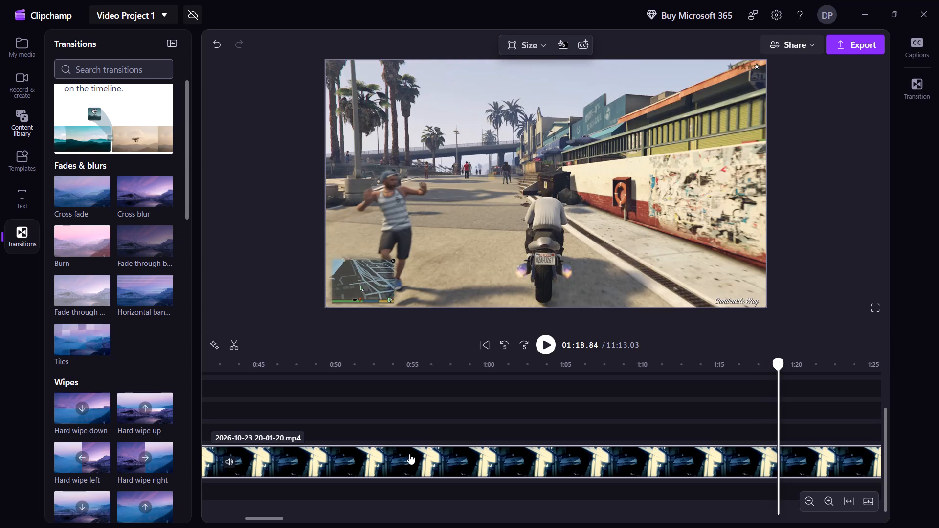
key("Left")
key("Left")
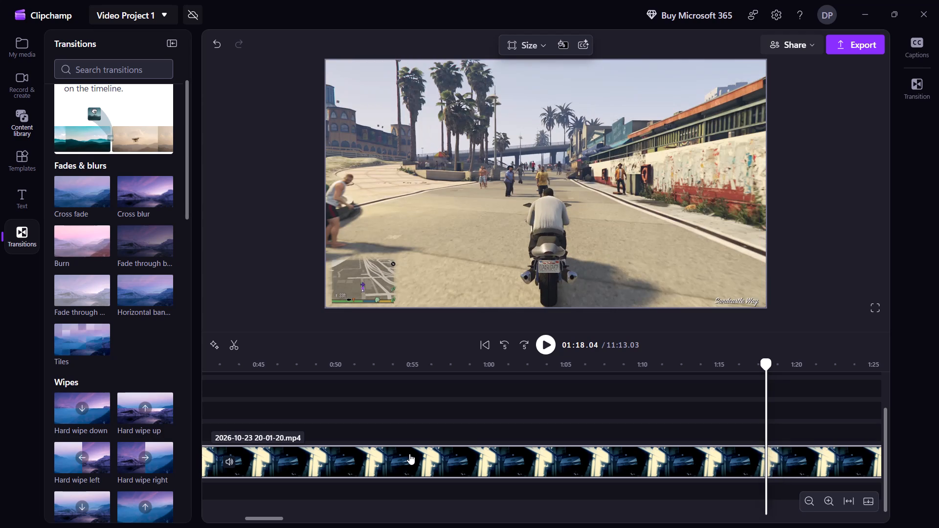
key("Left")
key("s")
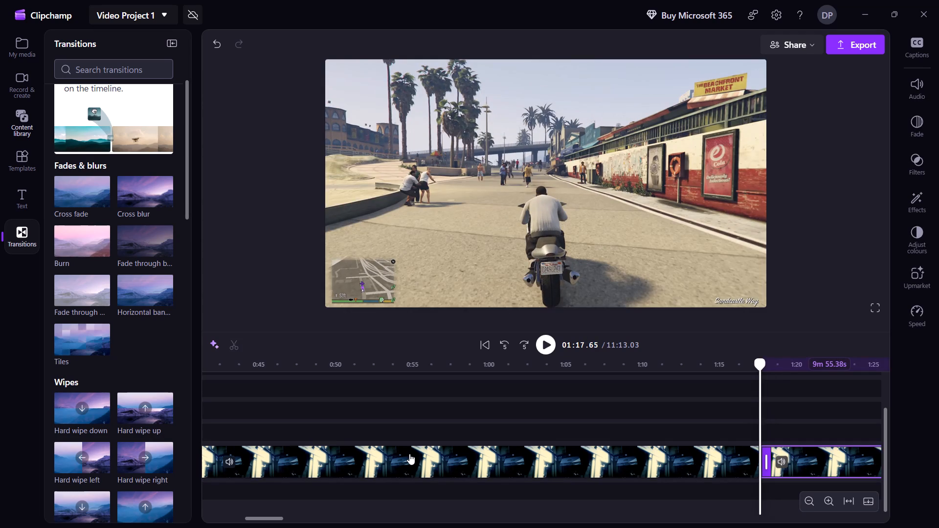
left_click(447, 466)
right_click(447, 466)
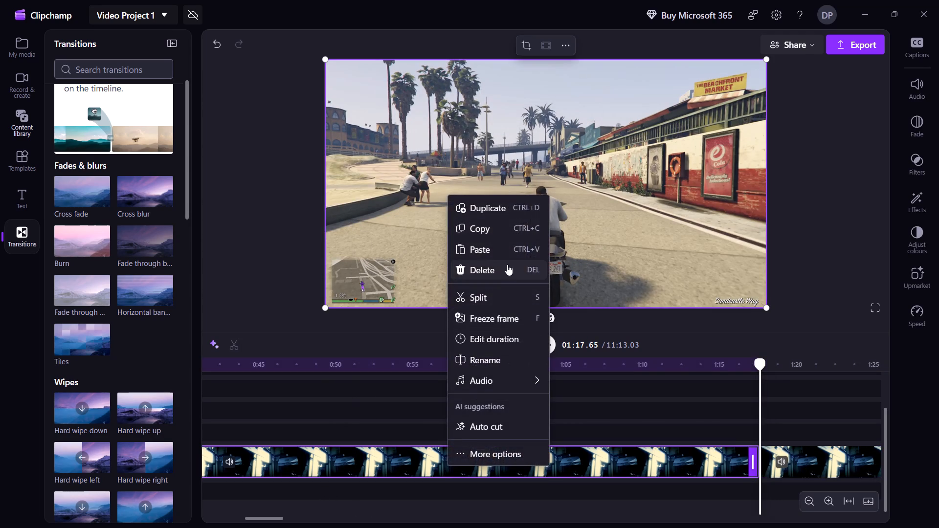
left_click(507, 264)
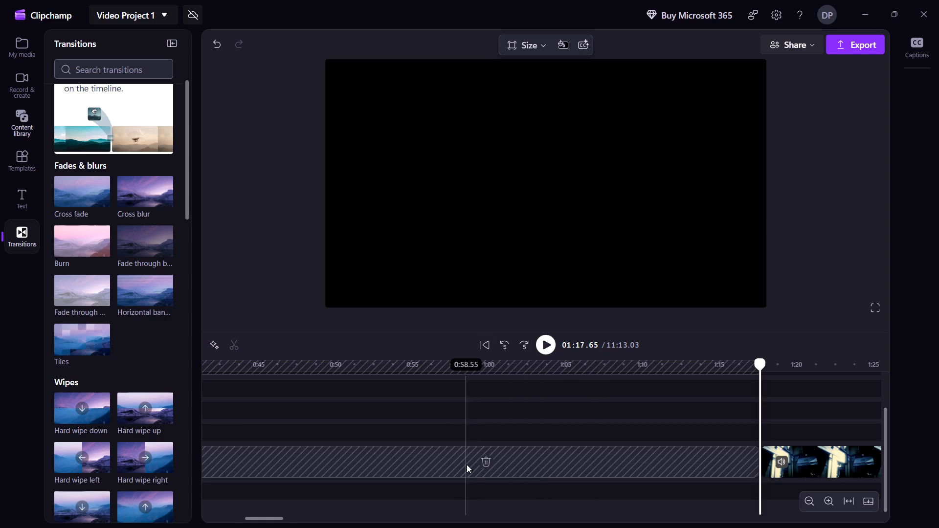
left_click(485, 460)
Add a Cross fade transition between the brown EP #8 background and the shortened gameplay clip, and play it back.
key("shift+Left")
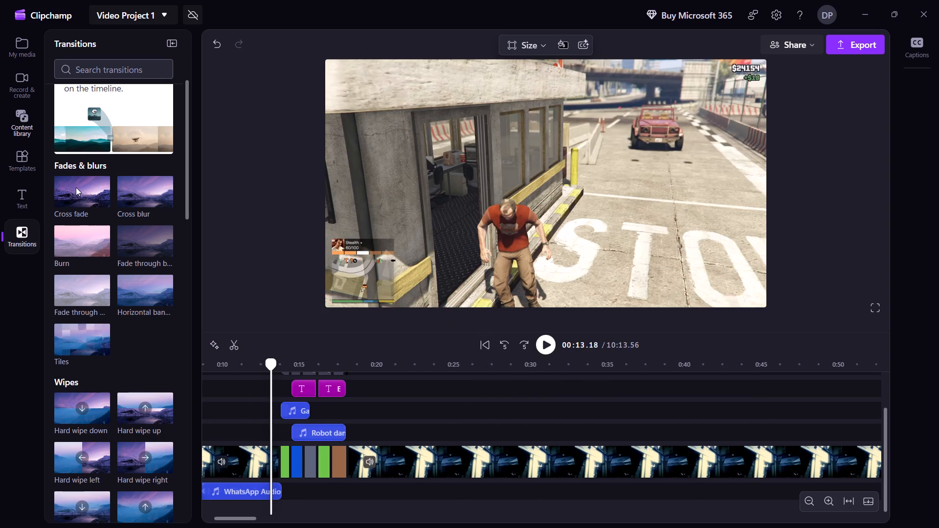
left_click_drag(76, 187, 353, 502)
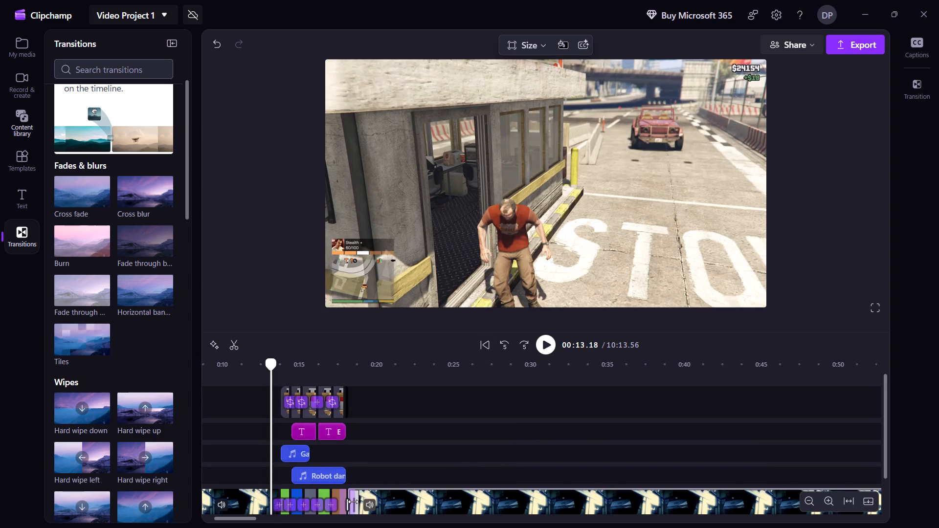
key("space")
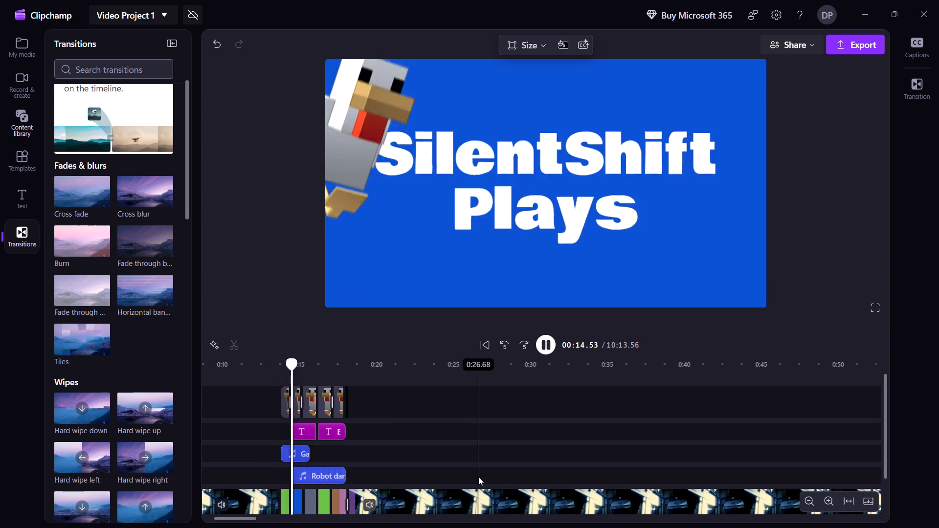
scroll(427, 451, "down", 2)
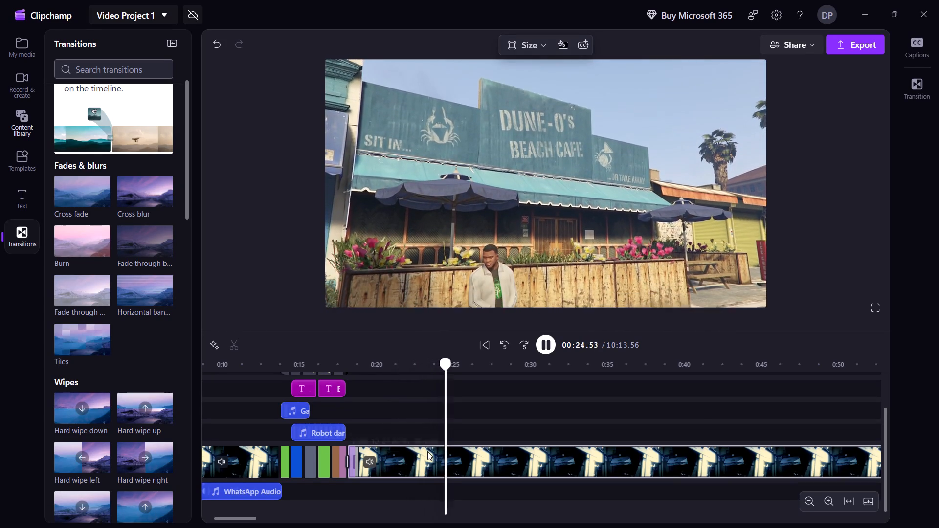
Skim the beach cafe and bench conversation cutscene from about 0:24 to 1:46.
key("shift+Right")
key("shift+Right")
key("shift+Right")
key("shift+Right")
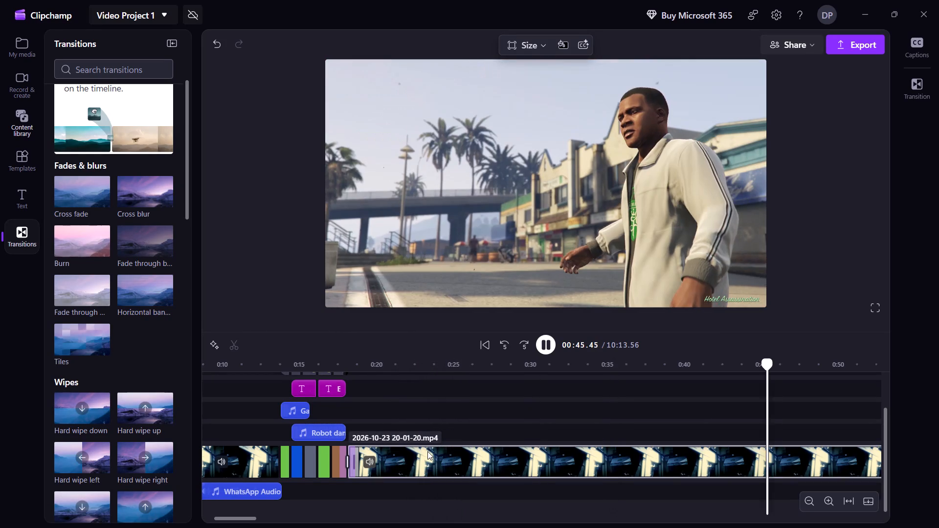
key("shift+Right")
key("shift+Right")
key("shift+Right")
key("shift+Right")
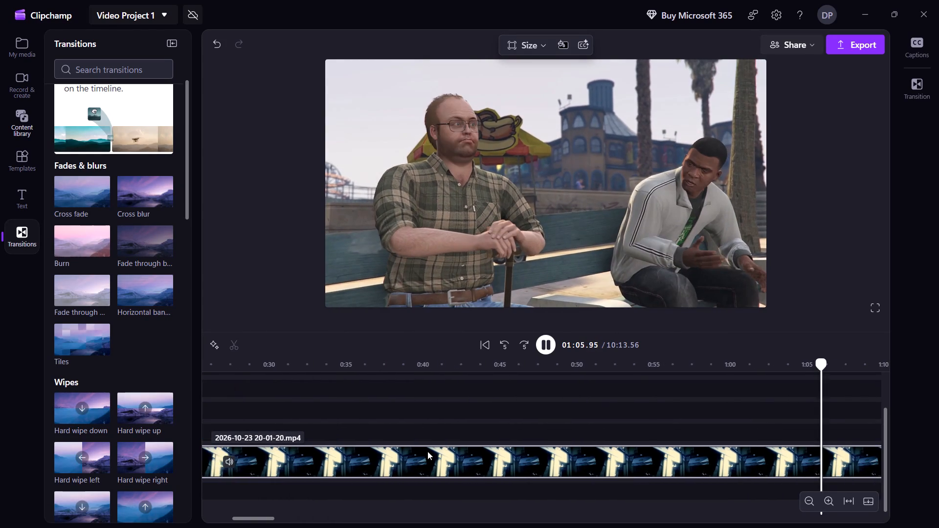
key("shift+Right")
key("shift+Right")
key("shift+Right")
key("shift+Right")
key("shift+Right")
key("shift+Right")
key("shift+Right")
key("shift+Right")
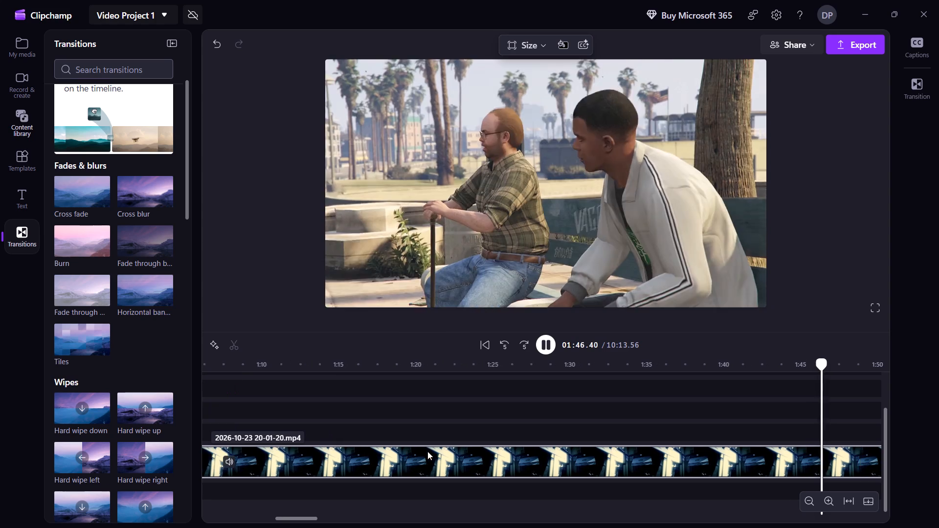
Skim from the bench conversation at about 1:46 to the motorbike ride under the bridge at 2:49 and pause.
key("shift+Right")
key("shift+Right")
key("shift+Right")
key("shift+Right")
key("shift+Right")
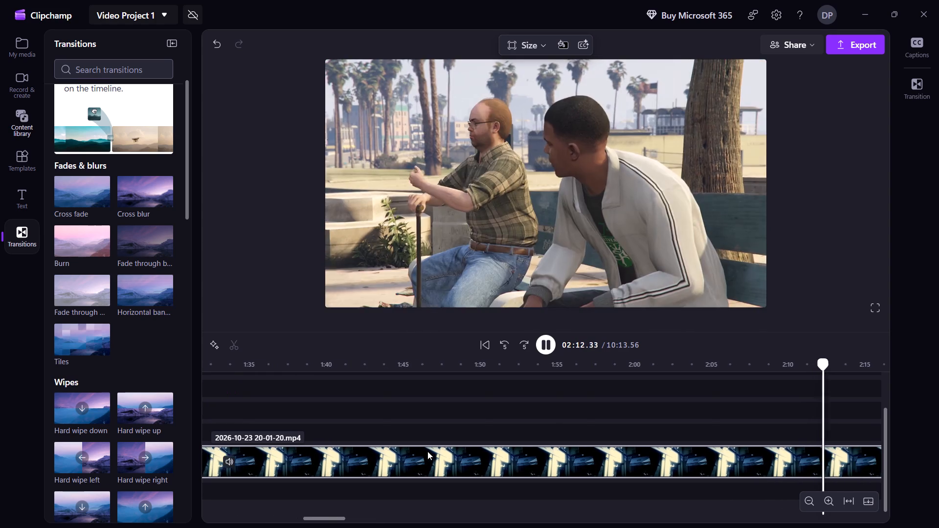
key("shift+Right")
key("shift+Right")
key("shift+Right")
key("shift+Right")
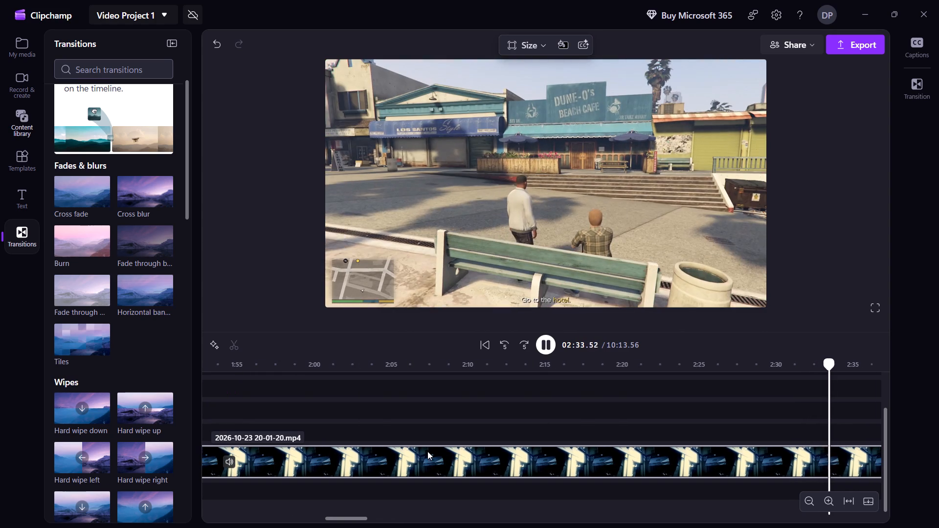
key("shift+Right")
key("shift+Right")
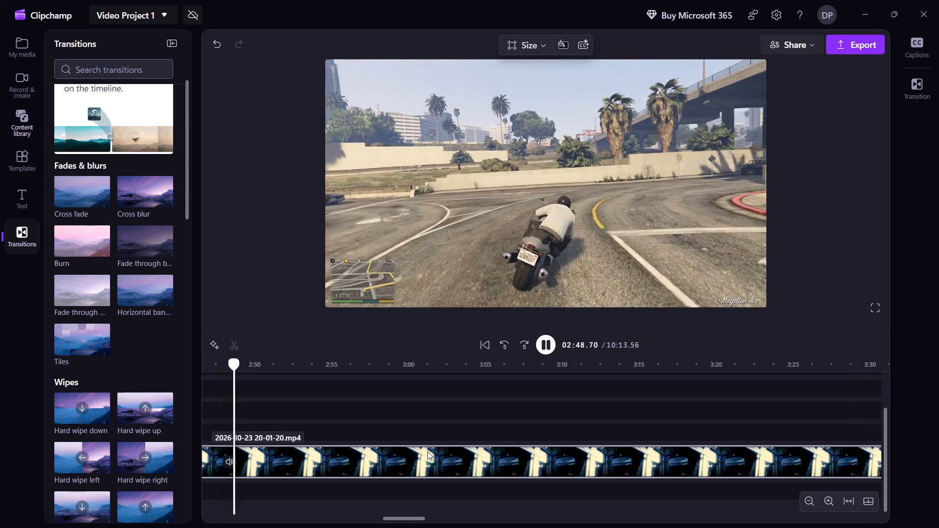
key("space")
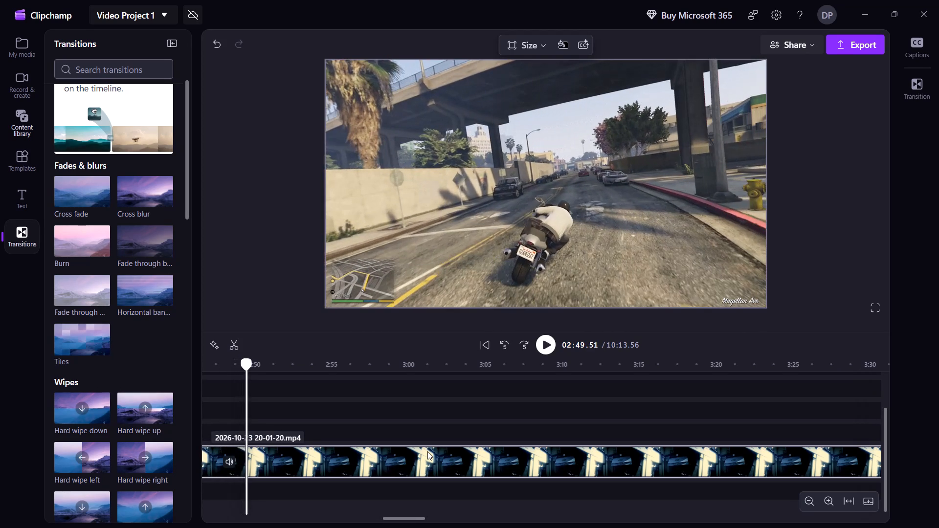
Replay from 2:29 and split the gameplay clip at about 2:40, where the character sits on the motorbike after the cutscene.
key("shift+Left")
key("shift+Left")
key("shift+Left")
key("shift+Left")
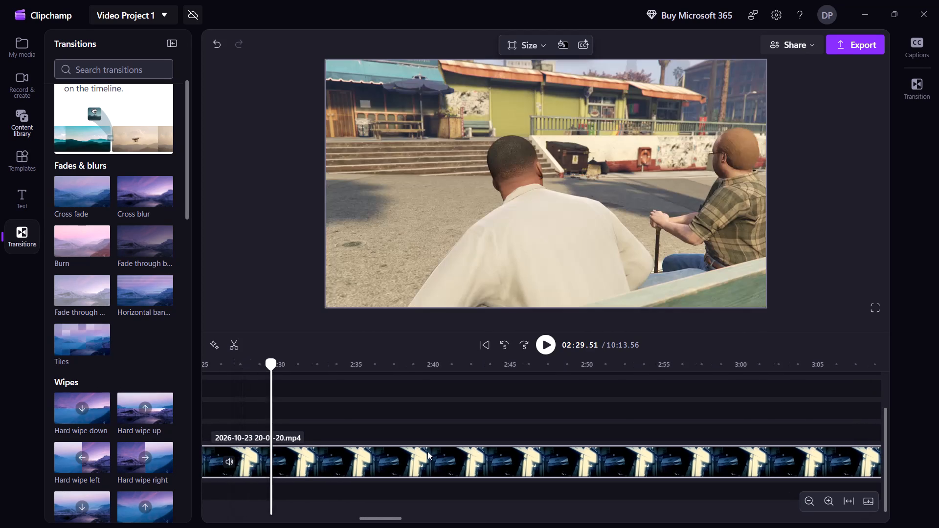
key("space")
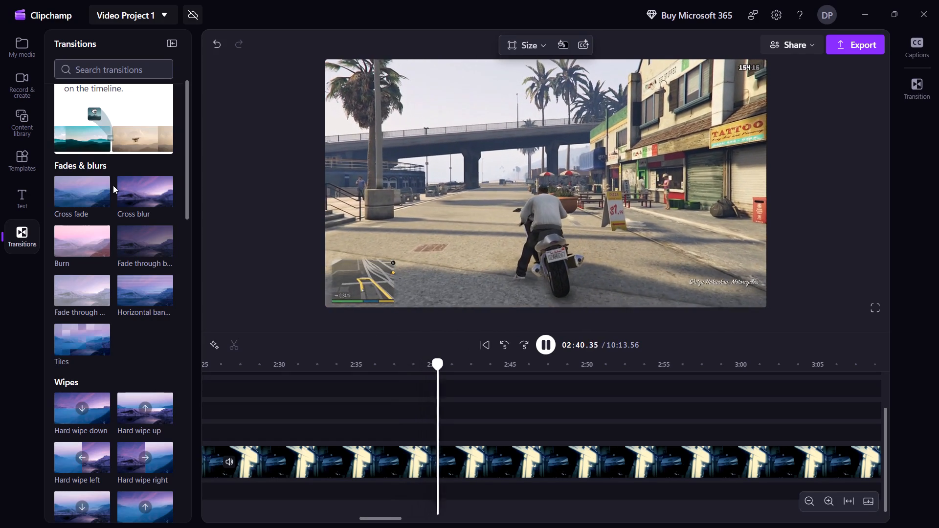
key("s")
key("space")
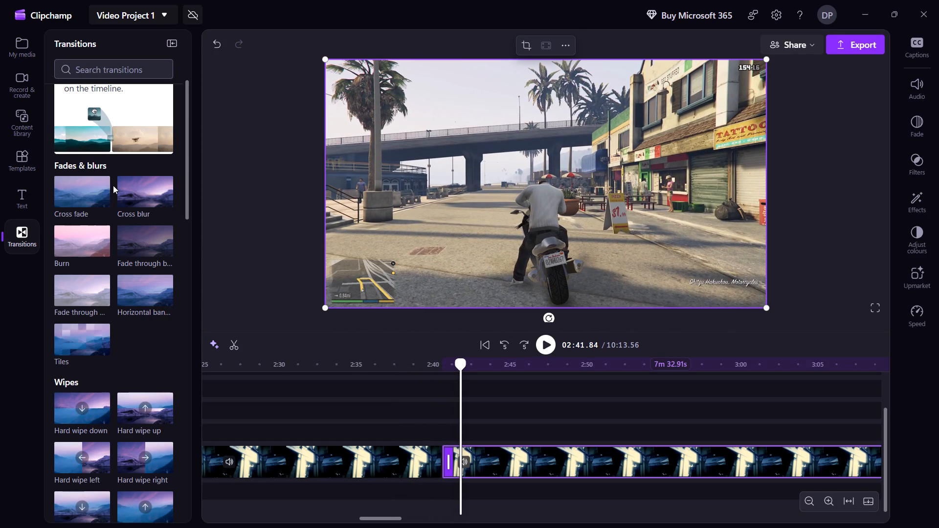
Skim the motorbike ride from 2:41 and split the gameplay clip at about 3:32, where the bike enters the covered car park.
key("space")
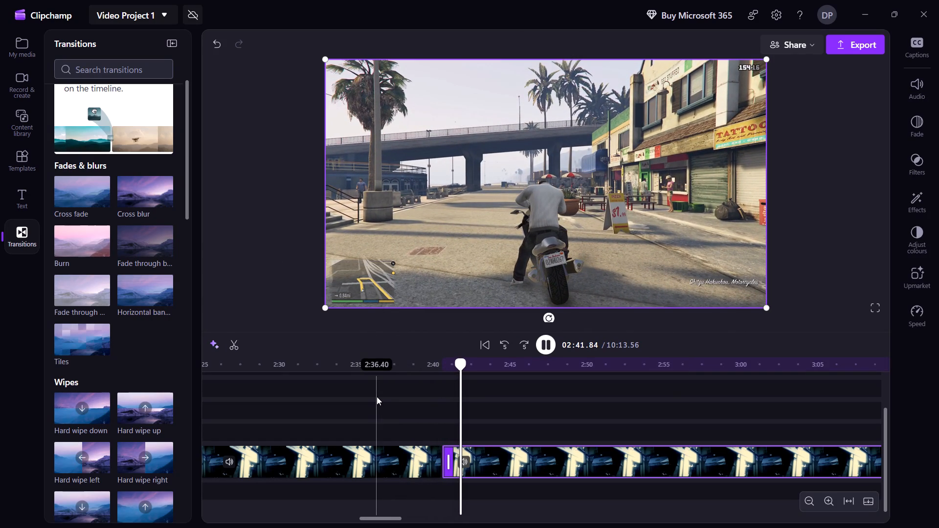
key("shift+Right")
key("shift+Right")
key("shift+Right")
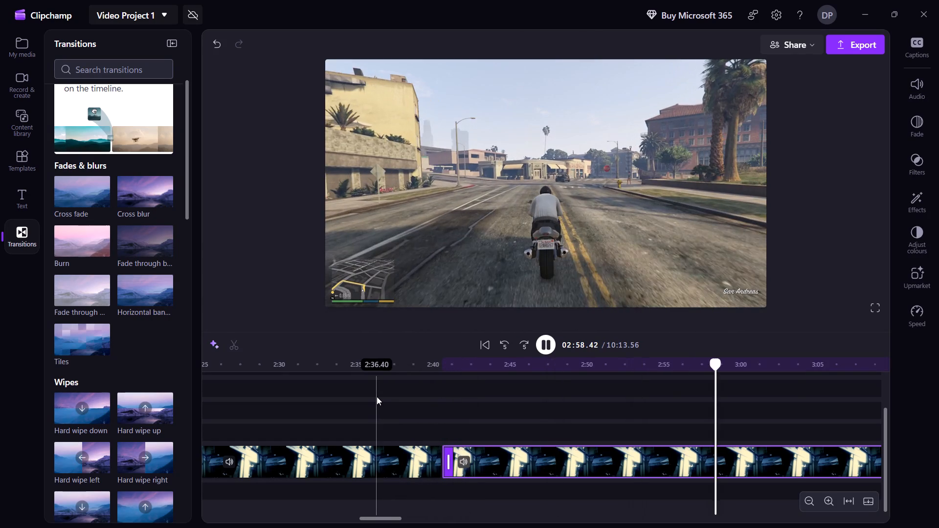
key("shift+Right")
key("shift+Right")
key("shift+Right")
key("shift+Right")
key("shift+Right")
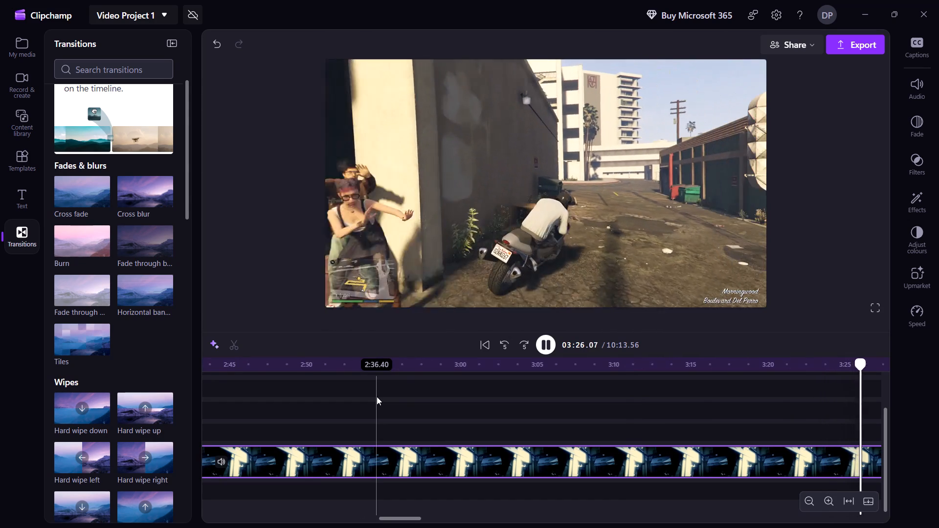
key("shift+Right")
key("shift+Right")
key("shift+Left")
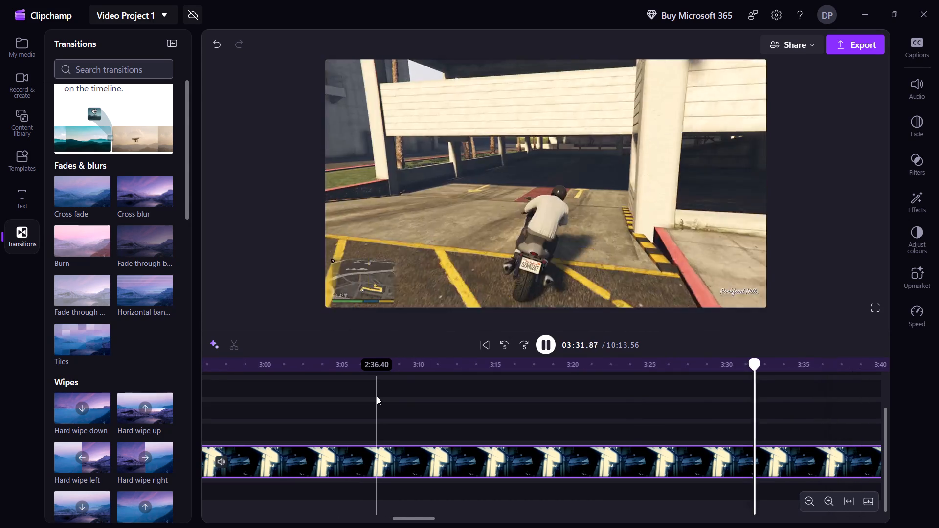
key("space")
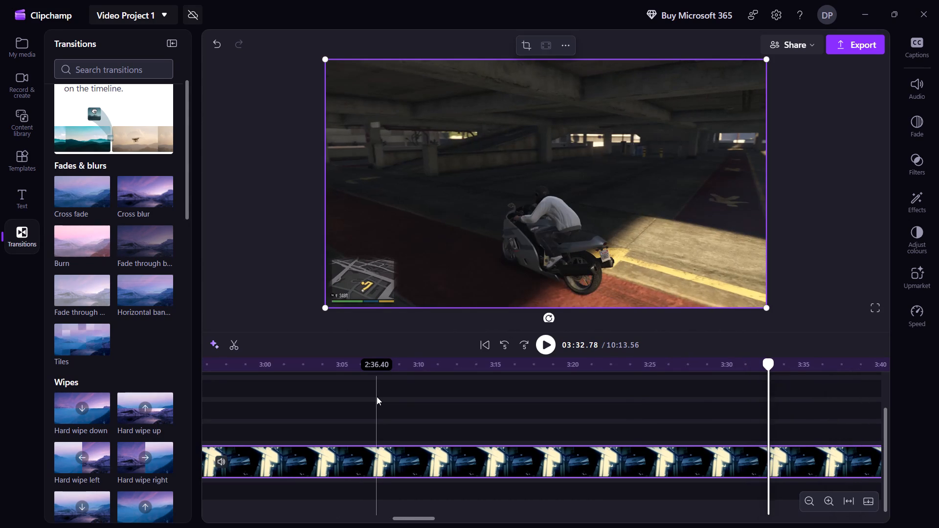
key("Left")
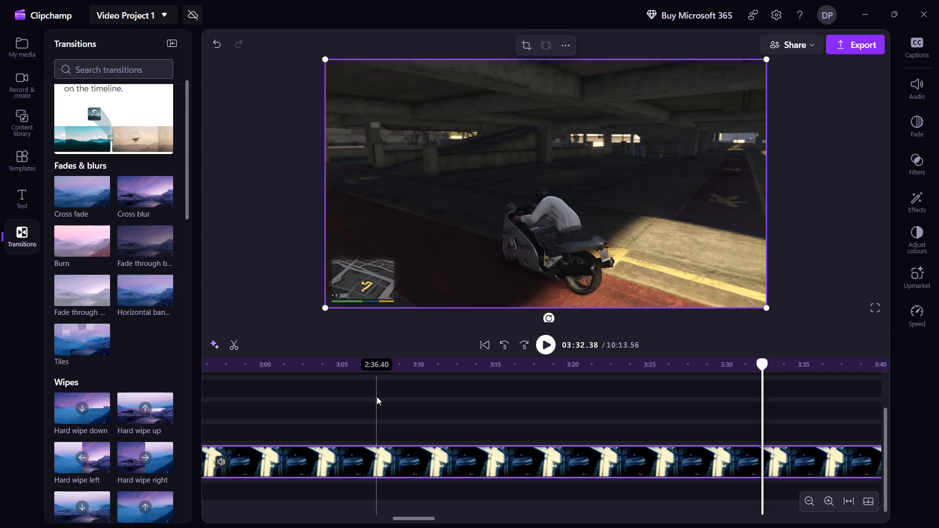
key("s")
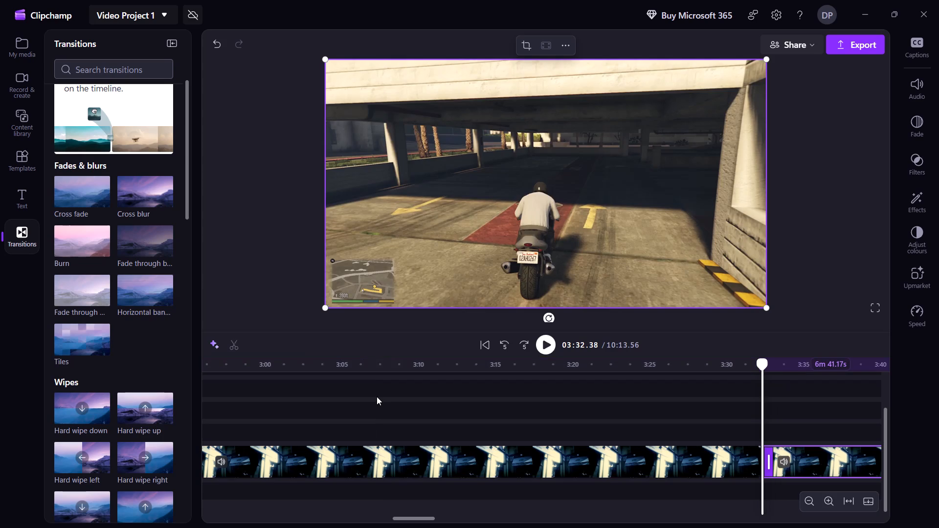
Delete the motorbike ride segment between the 2:40 and 3:32 cuts and close the gap it leaves.
left_click(677, 459)
right_click(677, 459)
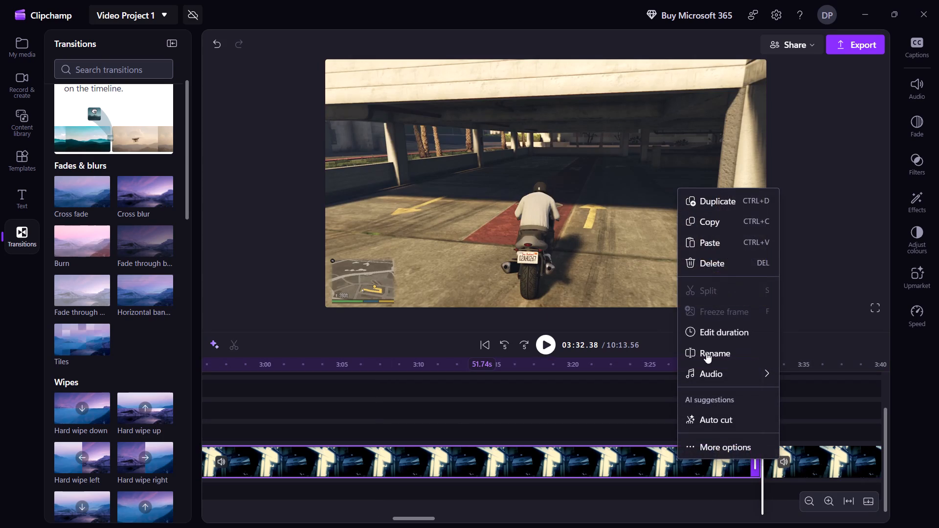
left_click(729, 263)
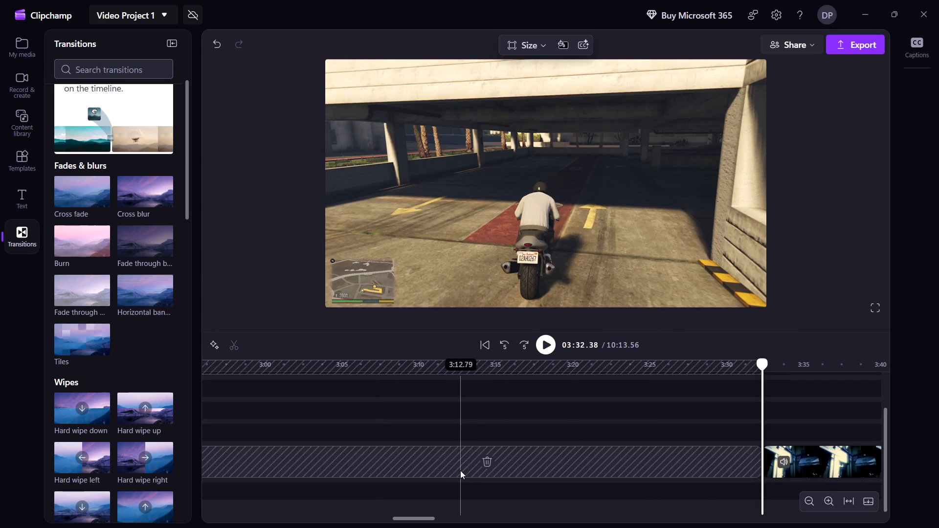
left_click(482, 461)
Add a Cross fade transition at the 2:40 cut between the two gameplay clips, and play it back from about 2:38.
key("Left")
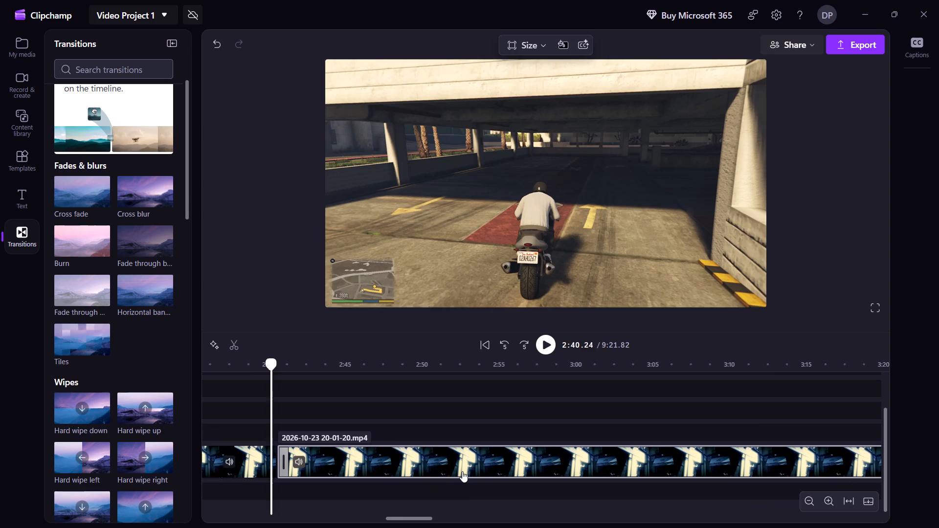
key("Left")
key("Left")
key("Left")
key("Left")
key("Left")
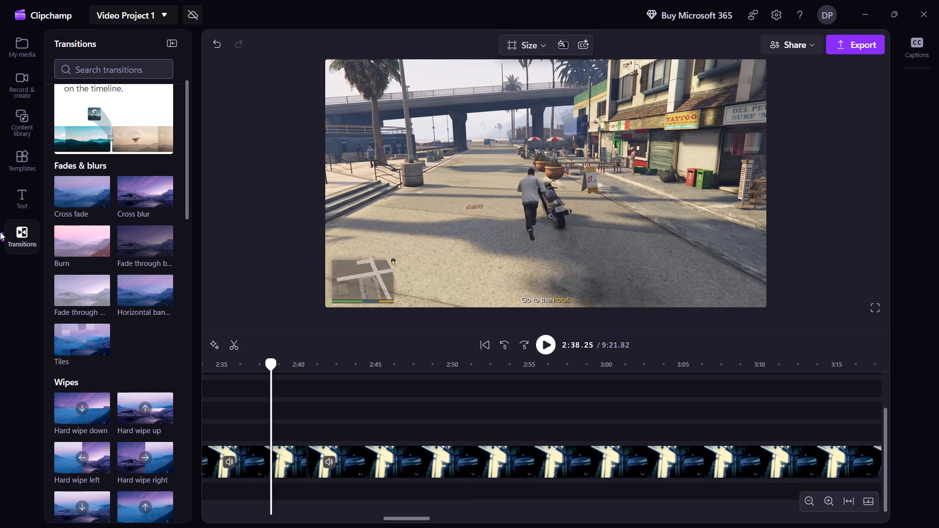
left_click_drag(89, 189, 277, 409)
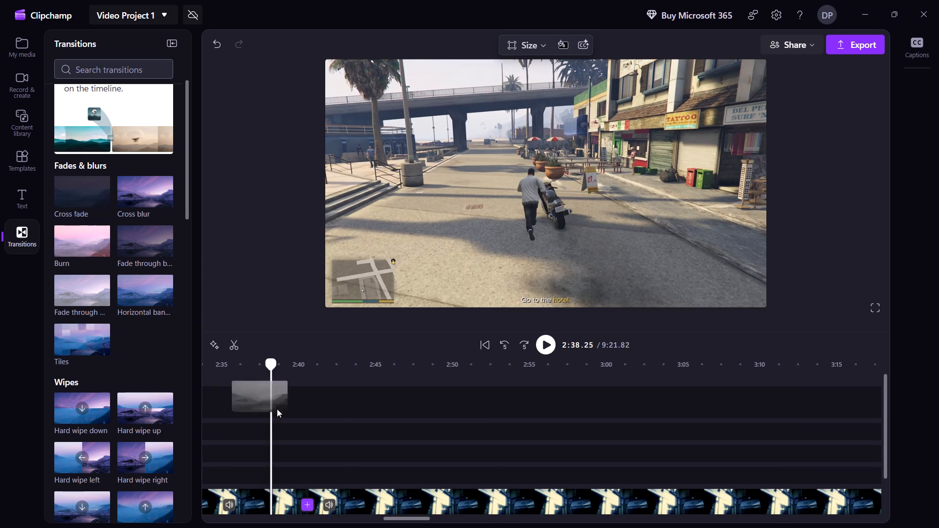
left_click_drag(277, 409, 263, 393)
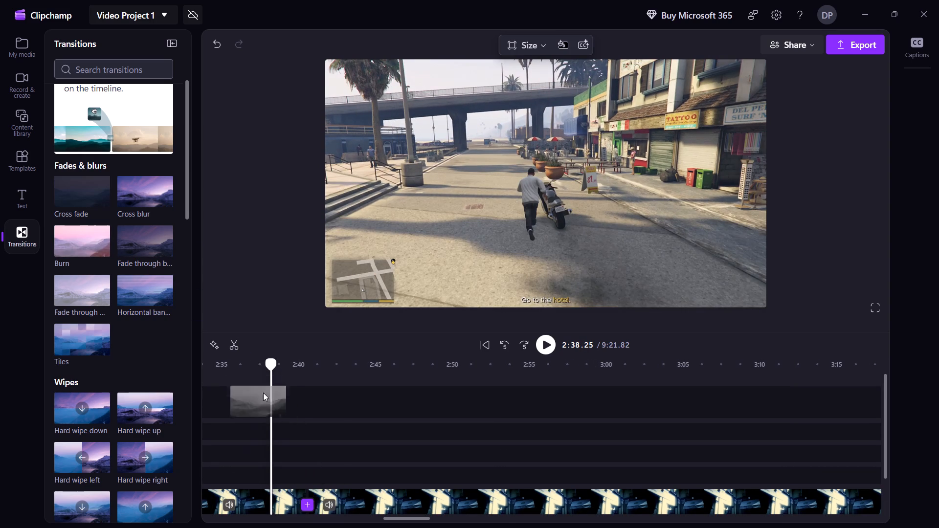
left_click_drag(263, 393, 84, 191)
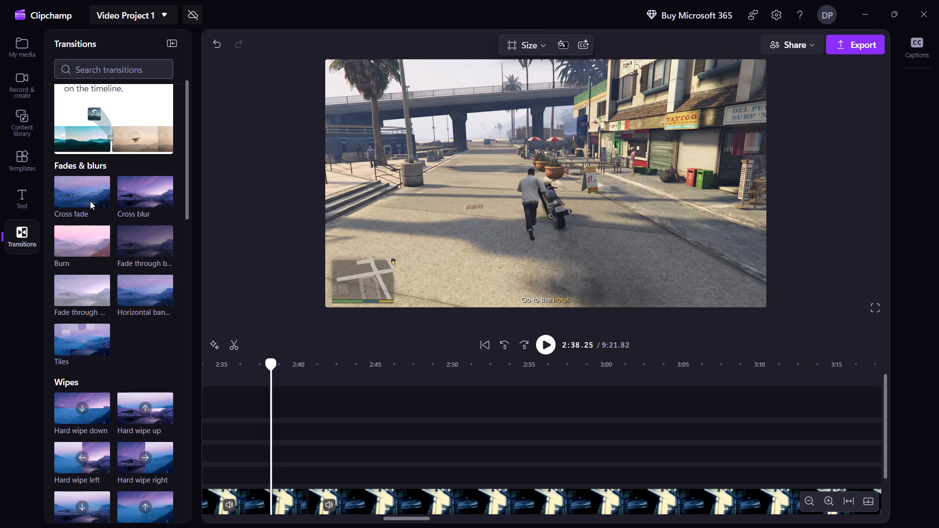
left_click_drag(90, 182, 320, 495)
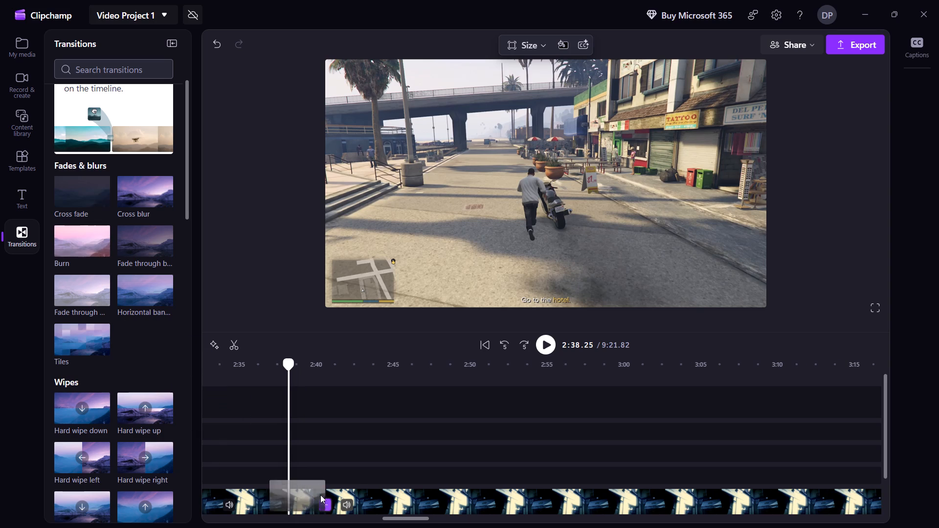
left_click_drag(320, 495, 328, 503)
key("space")
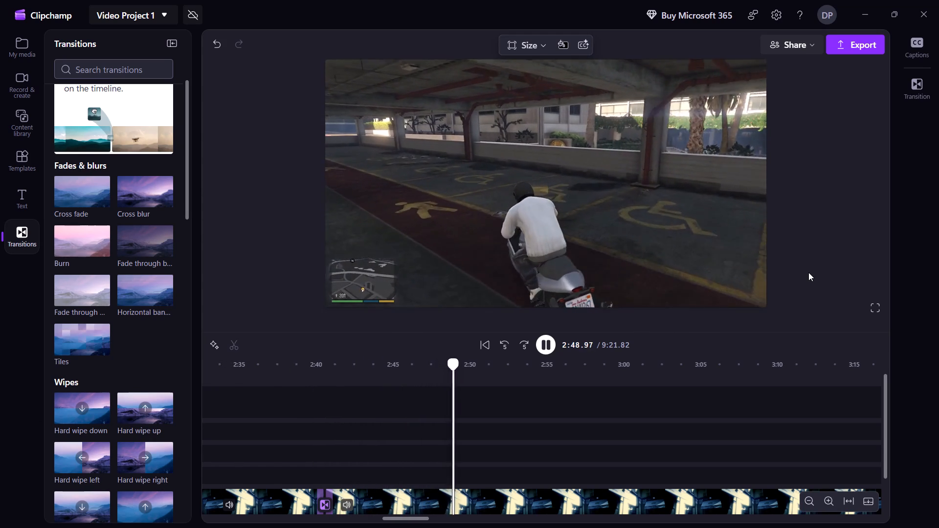
Skim the car park arrival and the wait for the assassination target from about 2:49 to 3:42.
key("shift+Right")
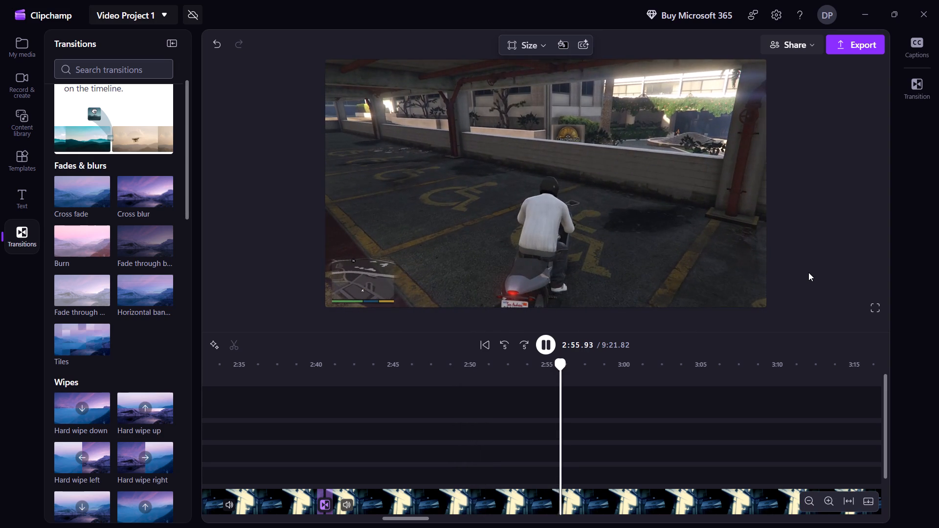
key("shift+Right")
key("shift+Right")
key("shift+Right")
key("shift+Right")
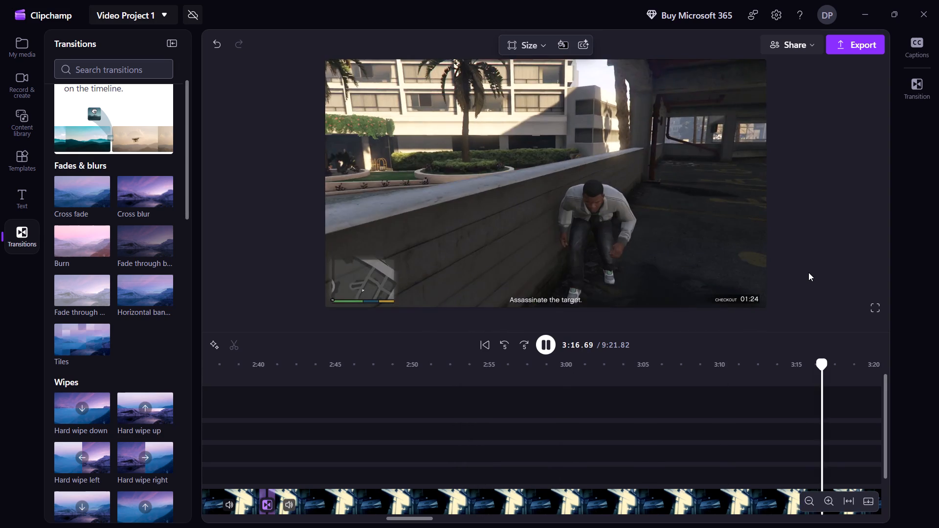
key("shift+Right")
key("shift+Right")
key("shift+Right")
key("shift+Right")
key("shift+Right")
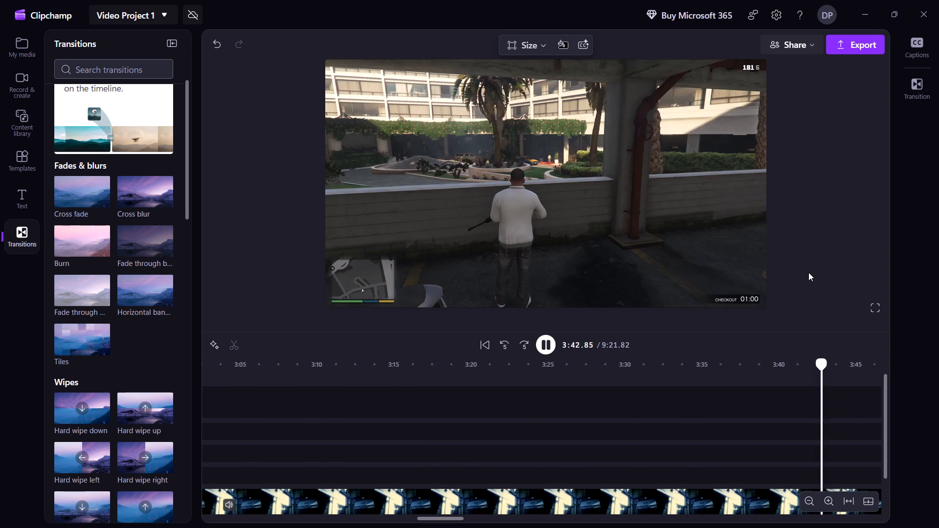
Skim the checkout countdown from about 3:42 to the sniper scope view of the hotel entrance at 4:38.
key("shift+Right")
key("shift+Right")
key("shift+Right")
key("shift+Right")
key("shift+Right")
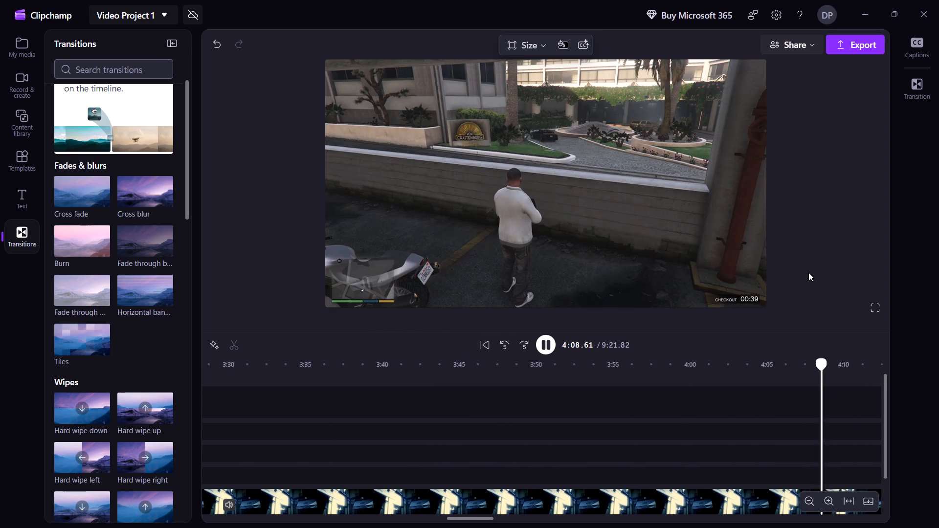
key("shift+Right")
key("shift+Right")
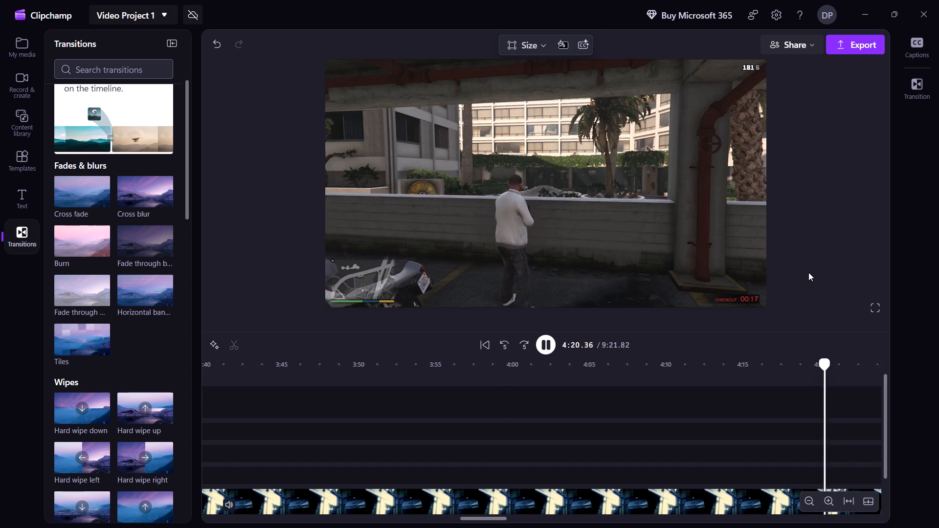
key("shift+Right")
key("shift+Right")
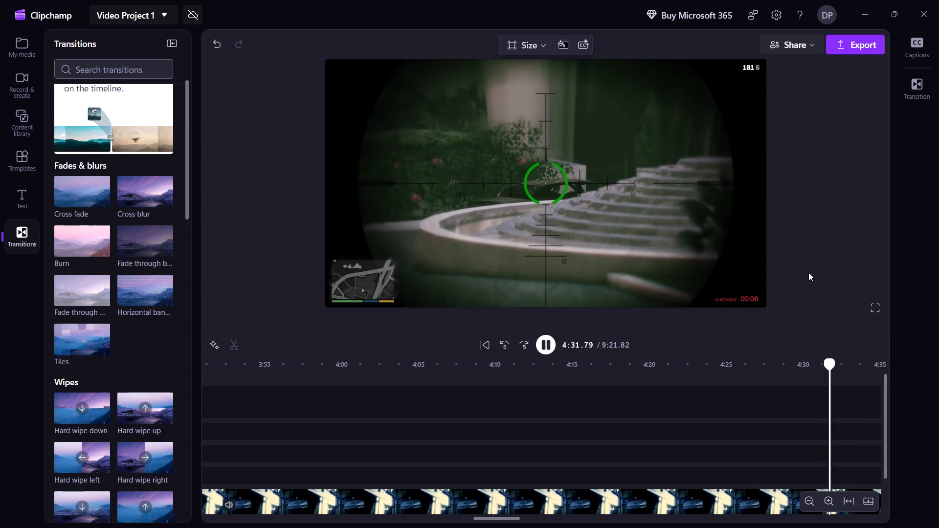
key("shift+Right")
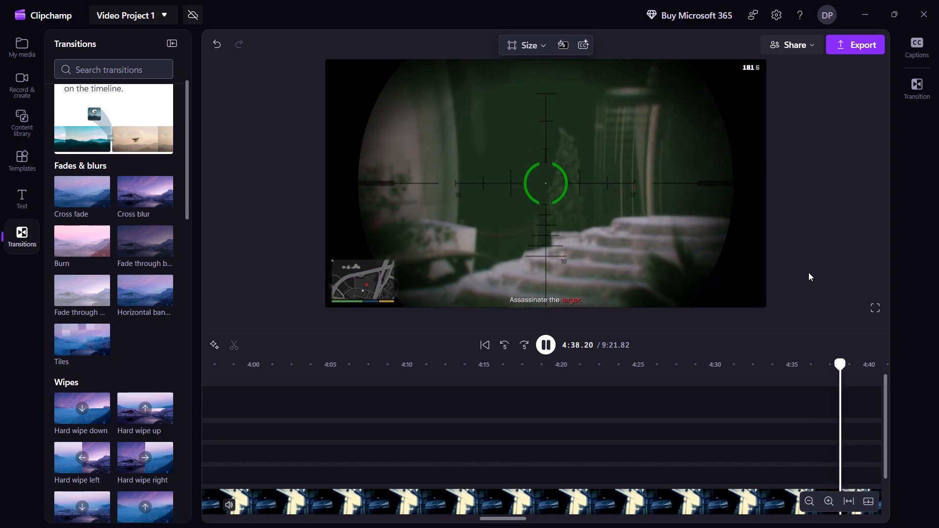
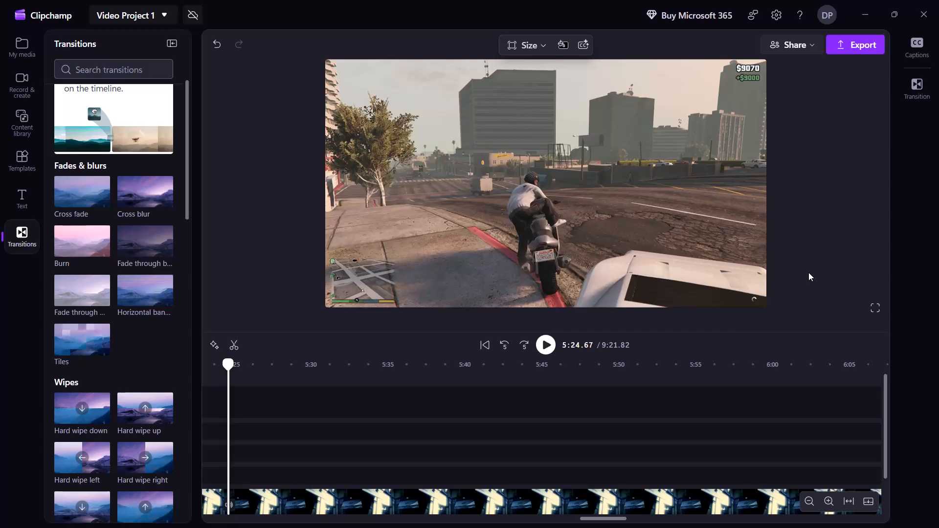
Play the gameplay from about 5:24 to 5:46 to look for where the part should end.
key("space")
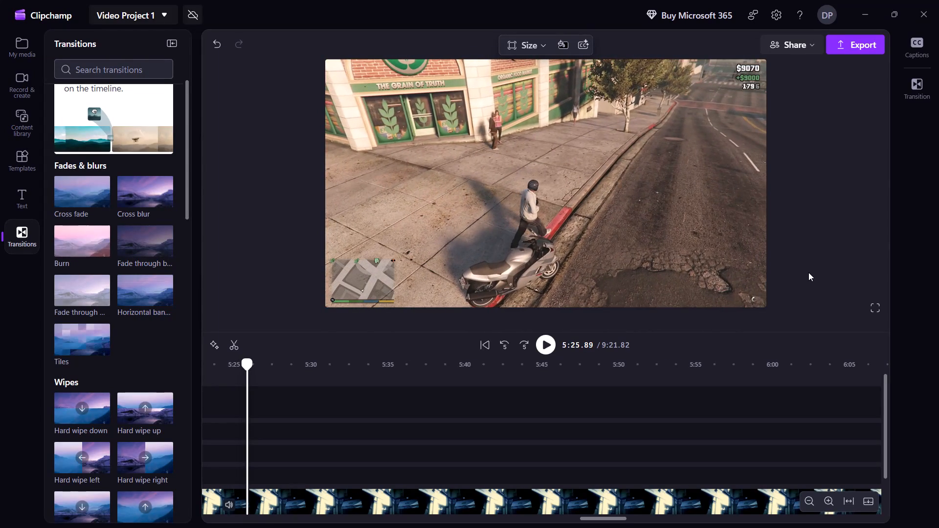
key("space")
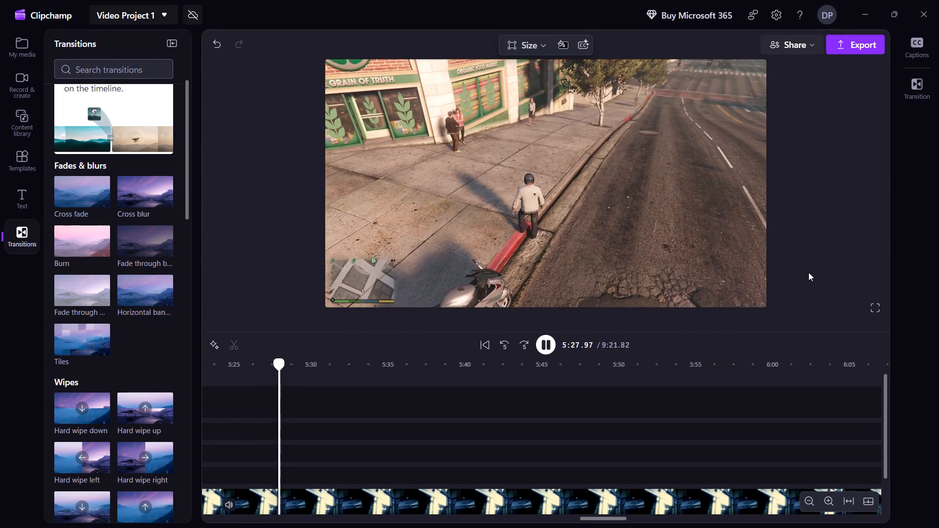
key("Right")
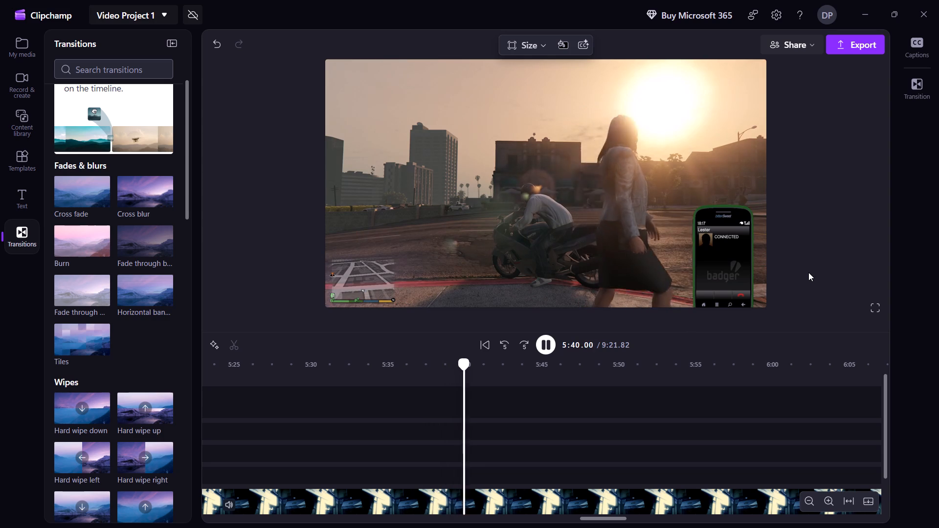
key("Right")
key("Right")
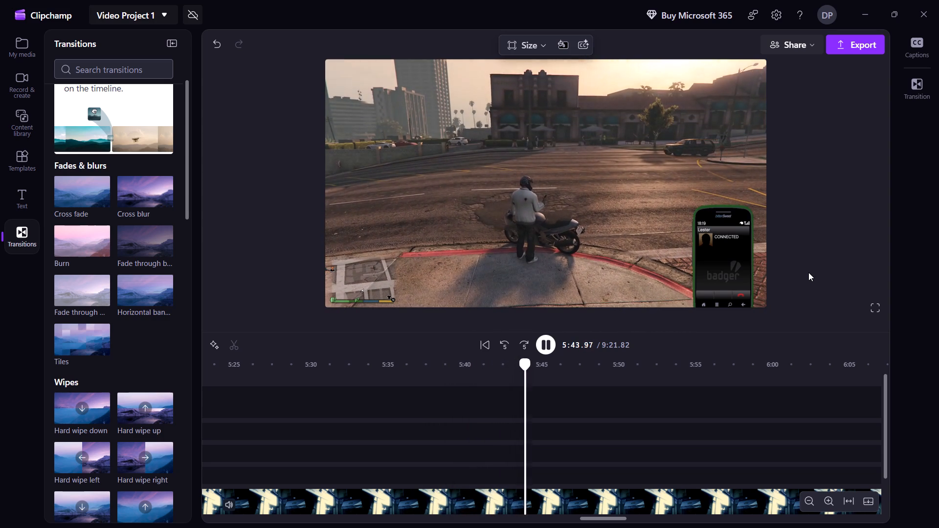
key("Right")
key("Right")
key("Right")
key("Right")
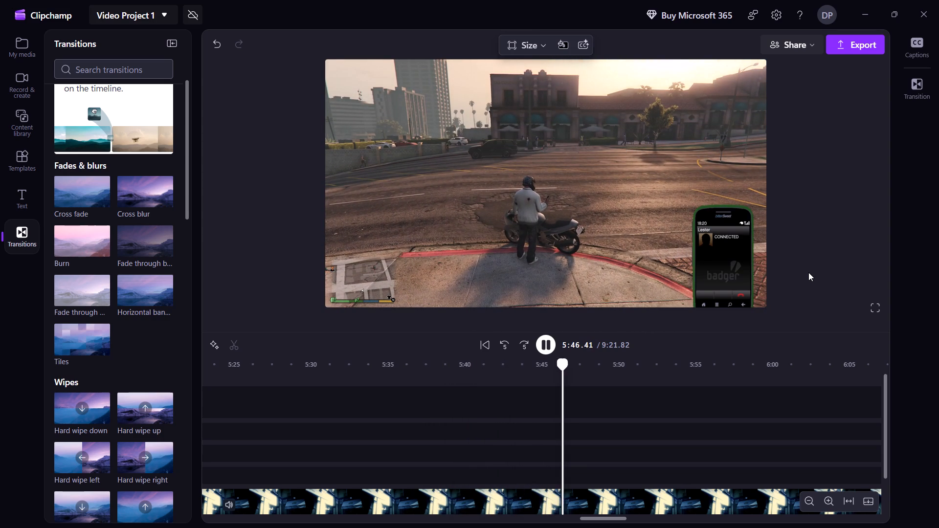
key("Right")
Split the gameplay clip at 5:28.54, just before the phone comes out for the call to Lester.
key("Left")
key("Left")
key("Left")
key("Left")
key("Left")
key("Left")
key("Left")
key("Left")
key("Left")
key("Left")
key("Left")
key("Left")
key("Left")
key("Left")
key("Left")
key("Left")
key("Left")
key("Left")
key("Left")
key("Left")
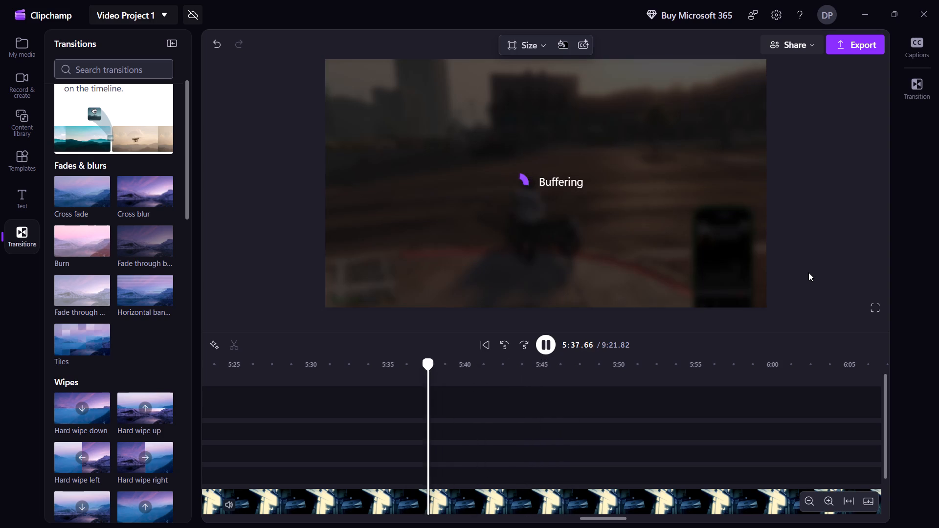
key("Left")
key("Left")
key("Left")
key("Left")
key("Left")
key("Left")
key("Left")
key("Left")
key("Left")
key("Left")
key("Left")
key("Left")
key("Left")
key("Left")
key("Left")
key("Left")
key("Left")
key("Left")
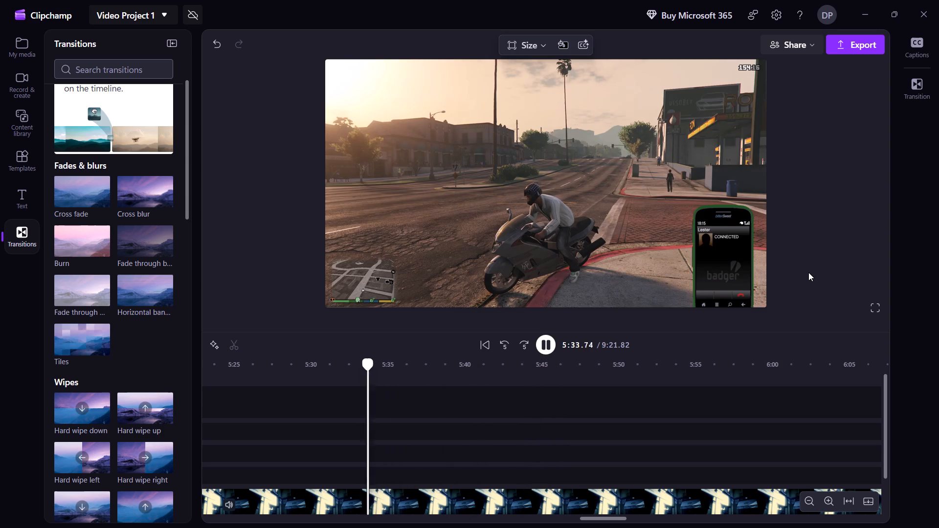
key("Left")
key("Left")
key("Left")
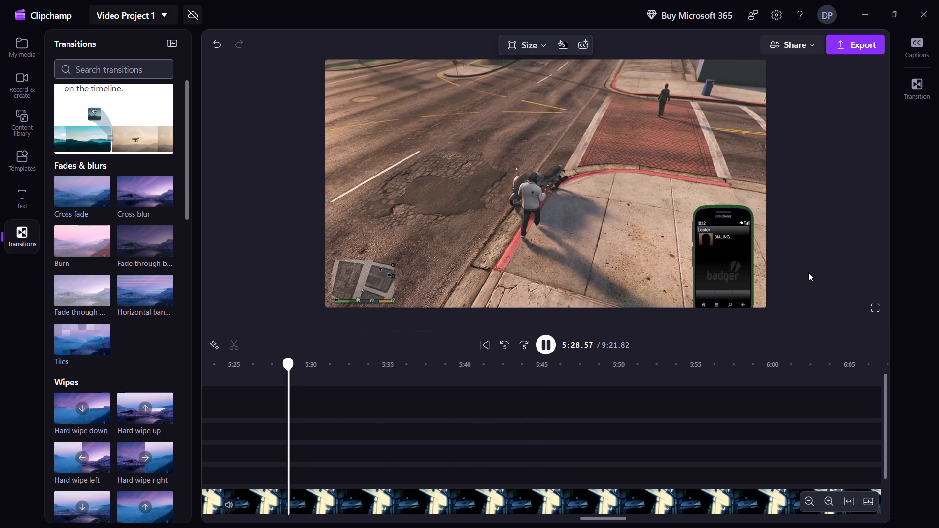
key("Left")
key("Left")
key("space")
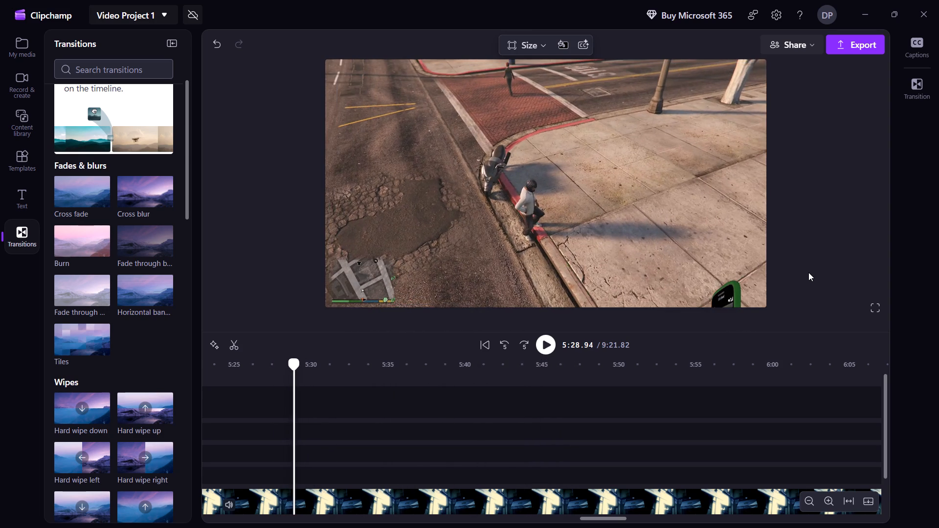
key("Left")
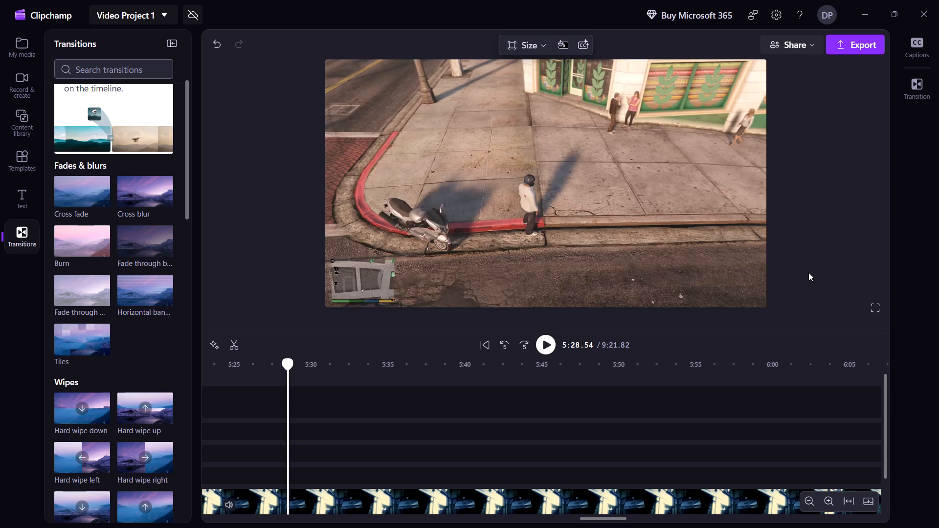
key("s")
Skim the gameplay beyond the 5:28.54 cut, through the bedroom and BAWSAQ portfolio scenes, up to about 7:52.
scroll(458, 407, "down", 1, "shift")
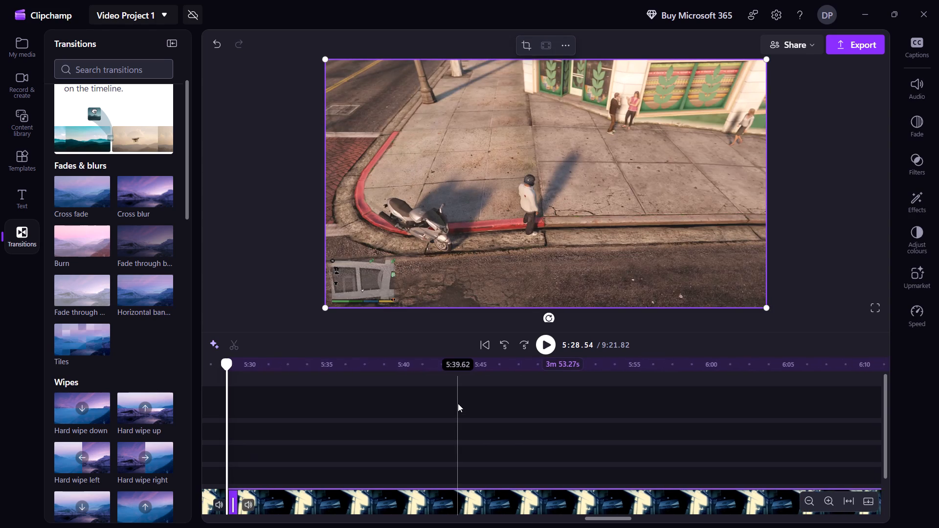
scroll(458, 403, "down", 3)
scroll(458, 403, "down", 15, "shift")
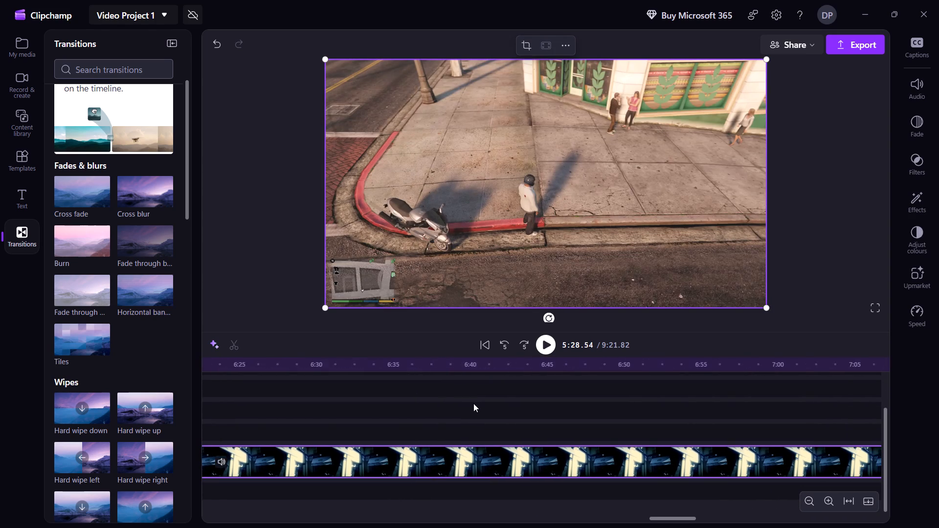
scroll(473, 403, "down", 3, "shift")
double_click(657, 448)
double_click(657, 448)
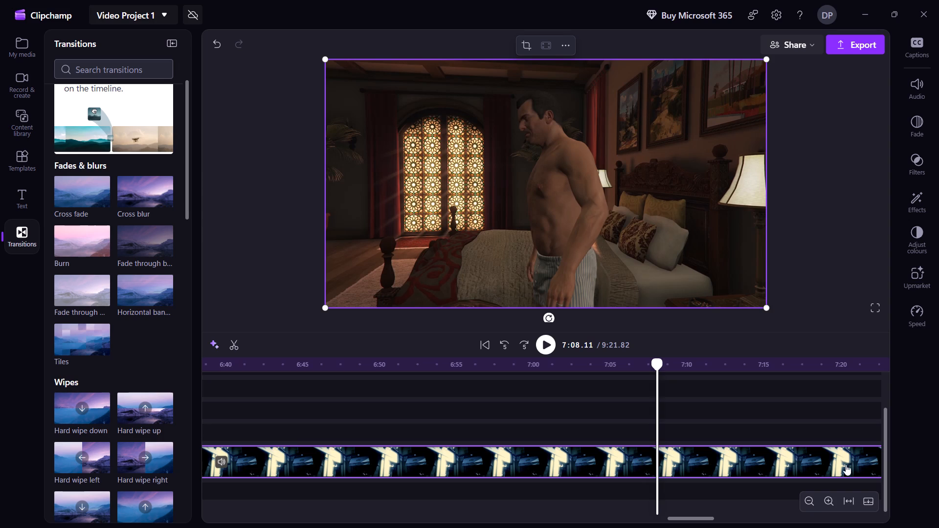
double_click(846, 464)
key("shift+Right")
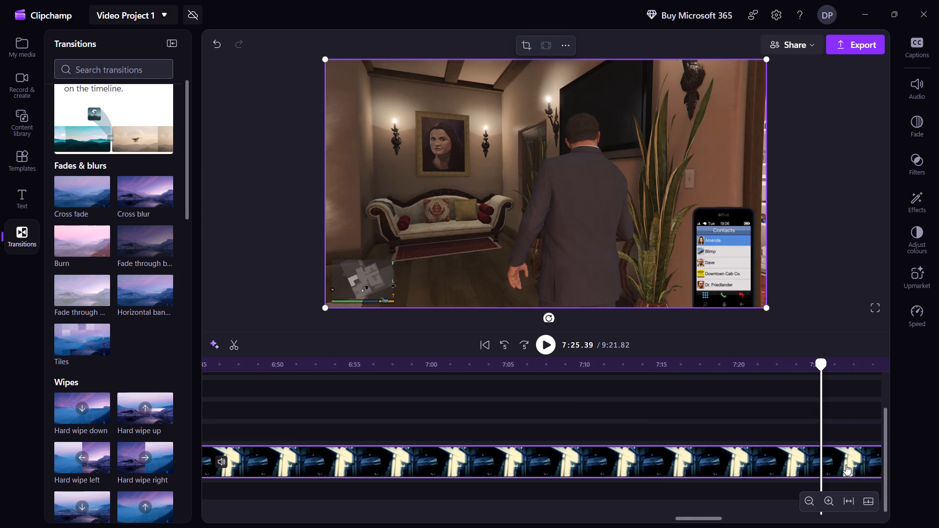
key("space")
key("shift+Right")
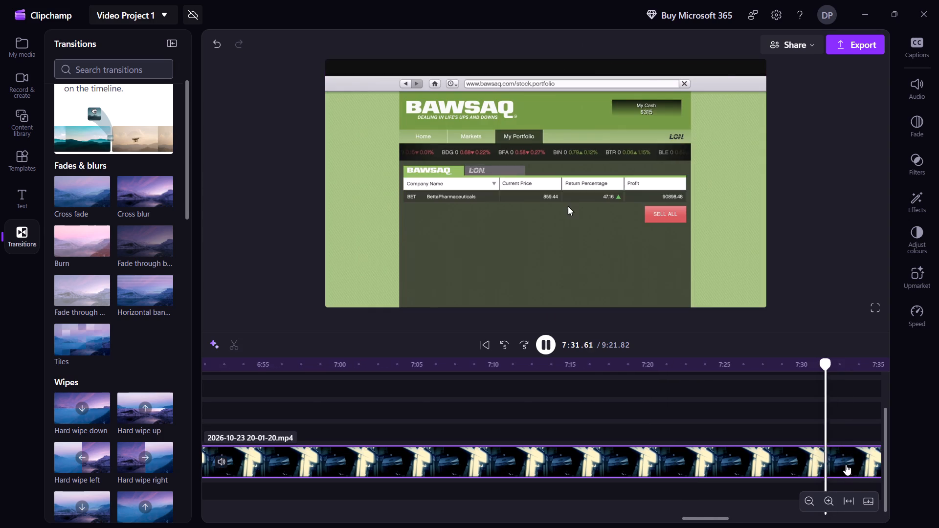
key("shift+Right")
key("shift+Right")
key("shift+Right")
key("shift+Right")
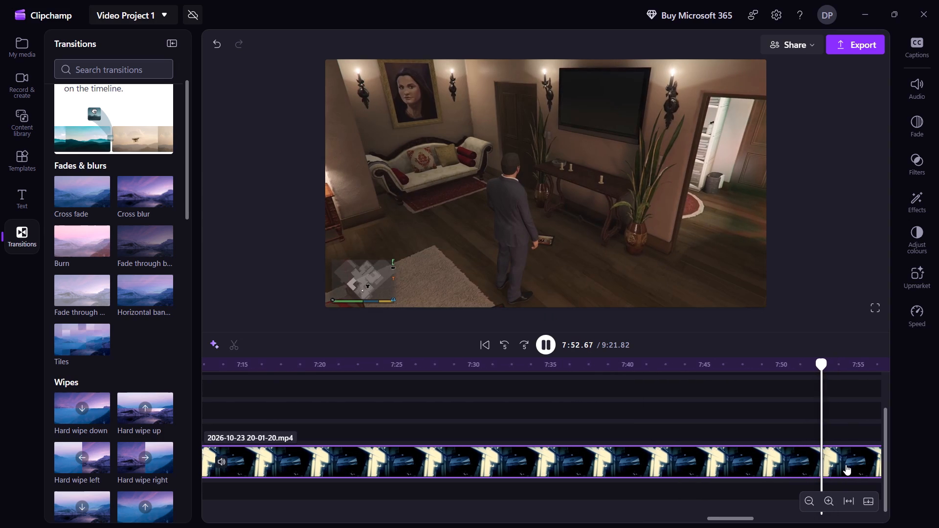
Skim the rest of the recording from about 7:52 to its end at 9:21.82.
key("shift+Right")
key("shift+Right")
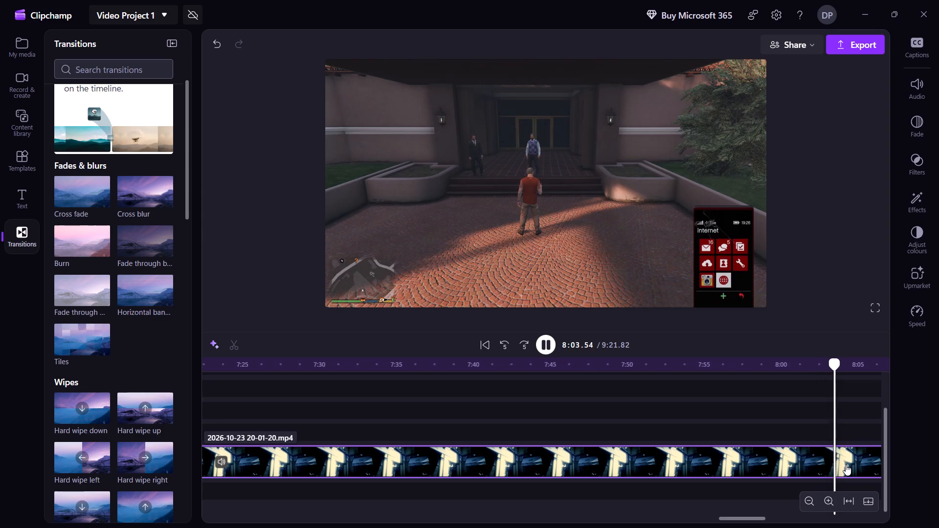
key("shift+Right")
key("shift+Right")
key("shift+Right")
key("shift+Right")
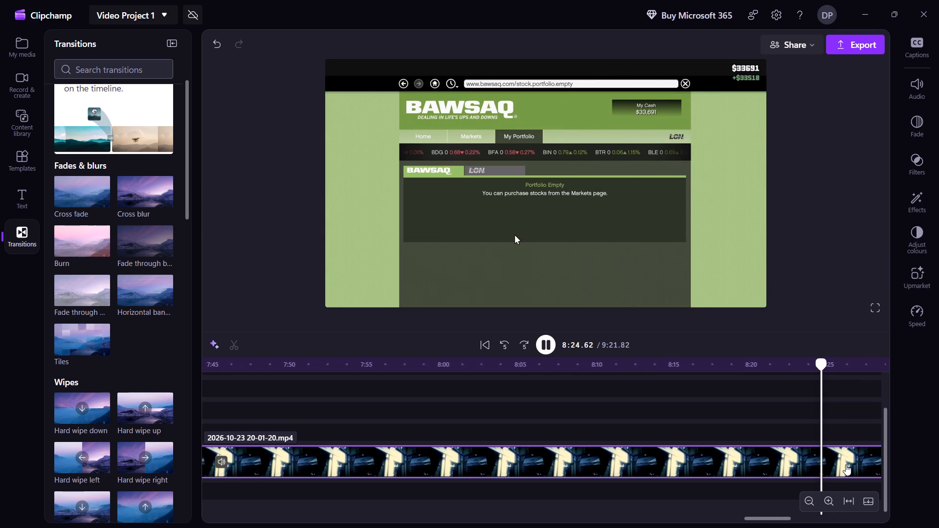
key("shift+Right")
key("shift+Right")
key("shift+Right")
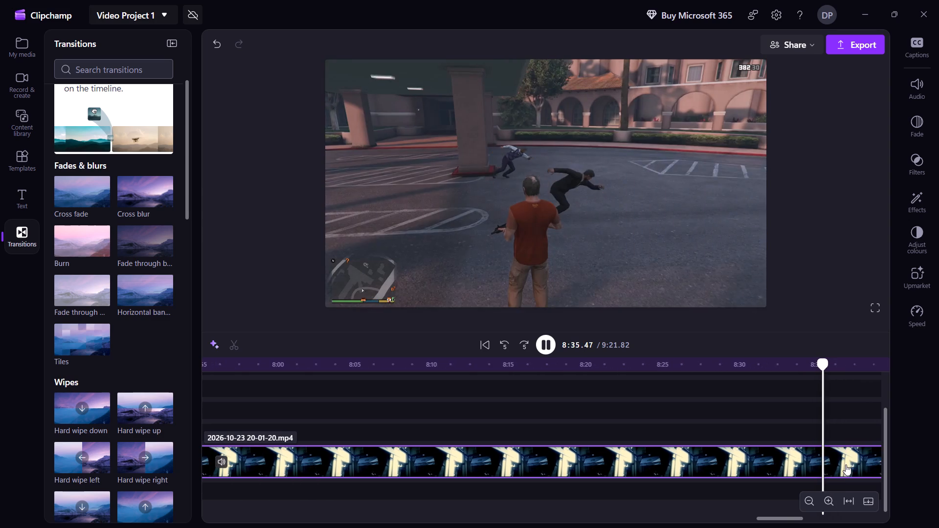
key("shift+Right")
key("shift+Right")
key("shift+Right")
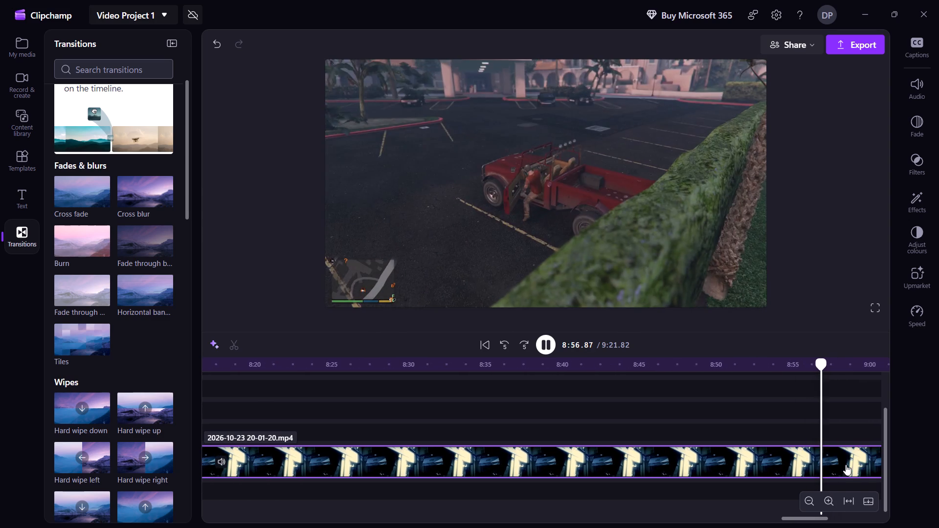
key("shift+Right")
key("shift+Right")
key("shift+Right")
key("shift+Right")
key("shift+Right")
key("shift+Right")
key("shift+Right")
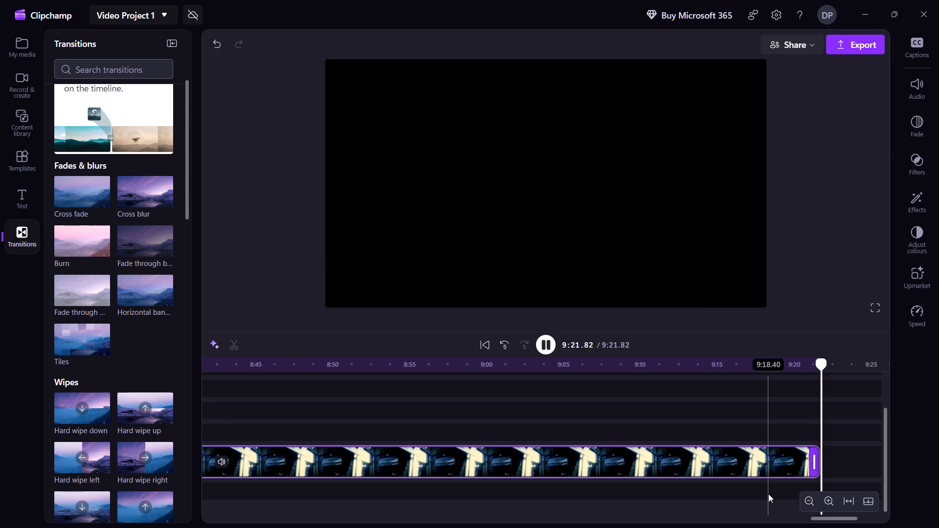
Delete the remaining gameplay clip after the 5:28.54 cut so the project ends there.
left_click(776, 471)
right_click(776, 471)
left_click(809, 279)
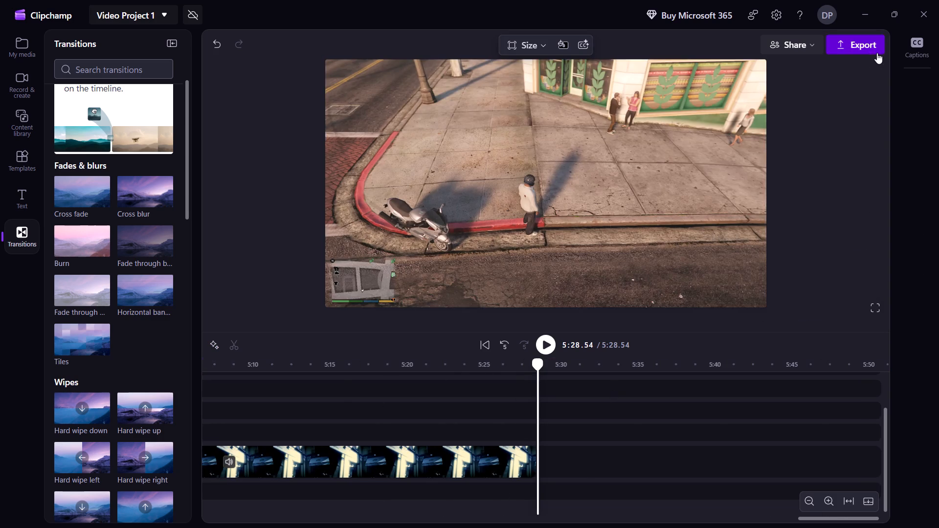
Export the video in 1080p quality under the file name Video Project 1, without storing it in the cloud.
left_click(871, 47)
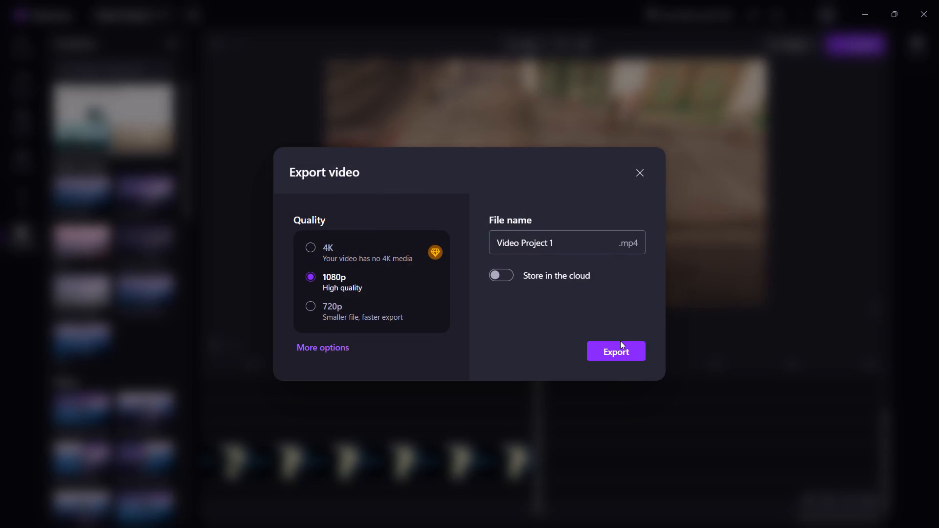
left_click(620, 341)
left_click(620, 348)
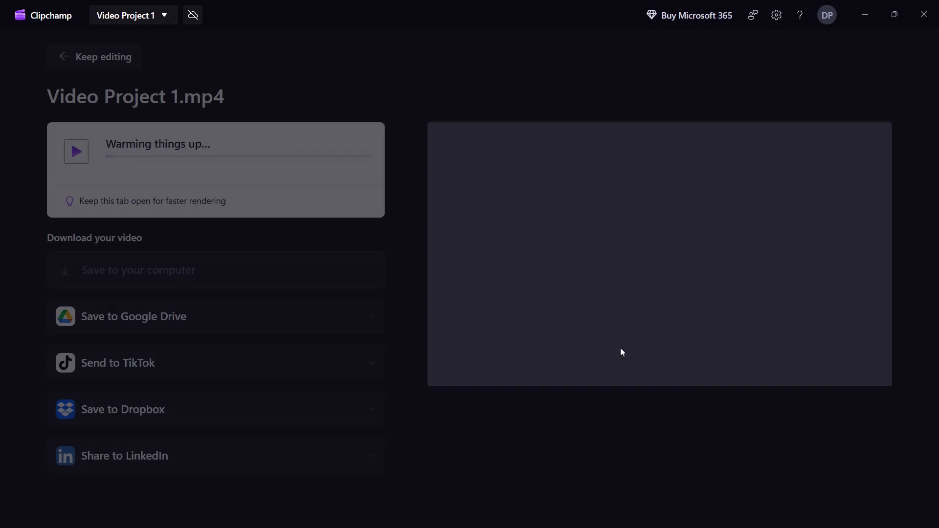